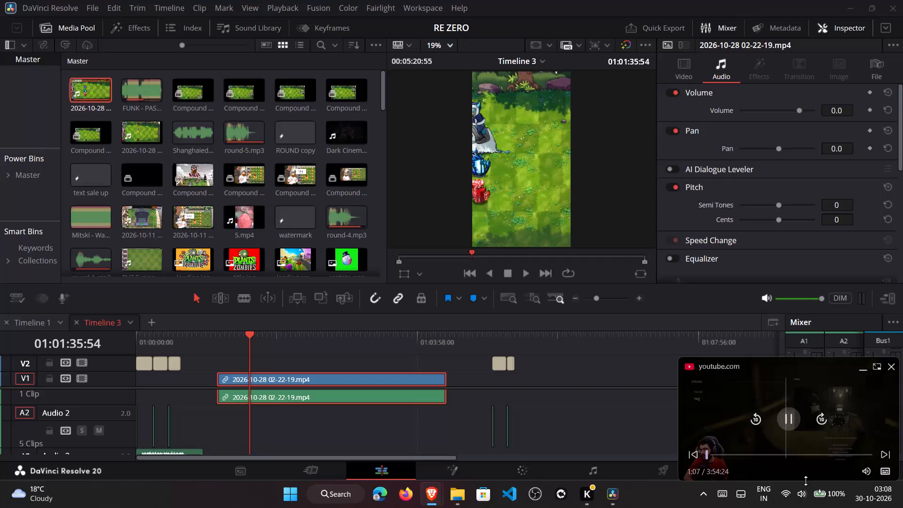
Lower the system sound volume to about 23.
left_click(806, 486)
left_click_drag(761, 427, 755, 426)
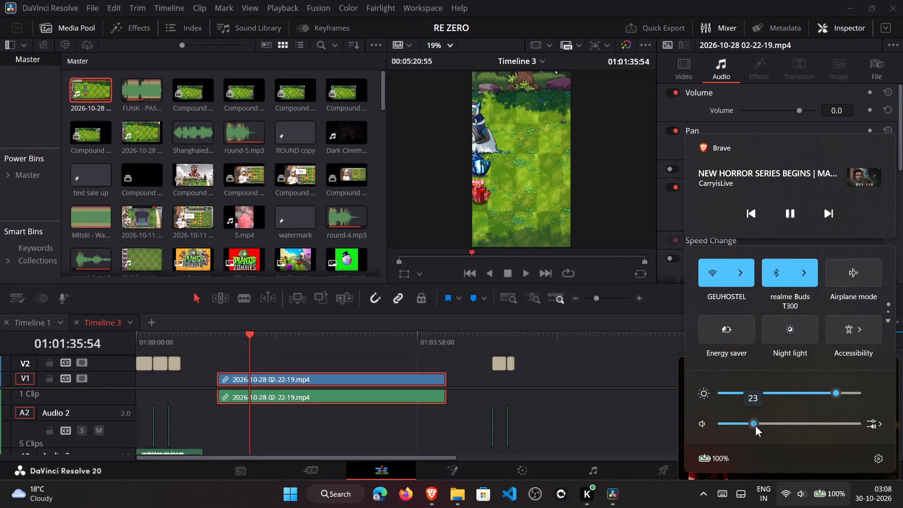
left_click_drag(755, 426, 756, 425)
left_click(677, 507)
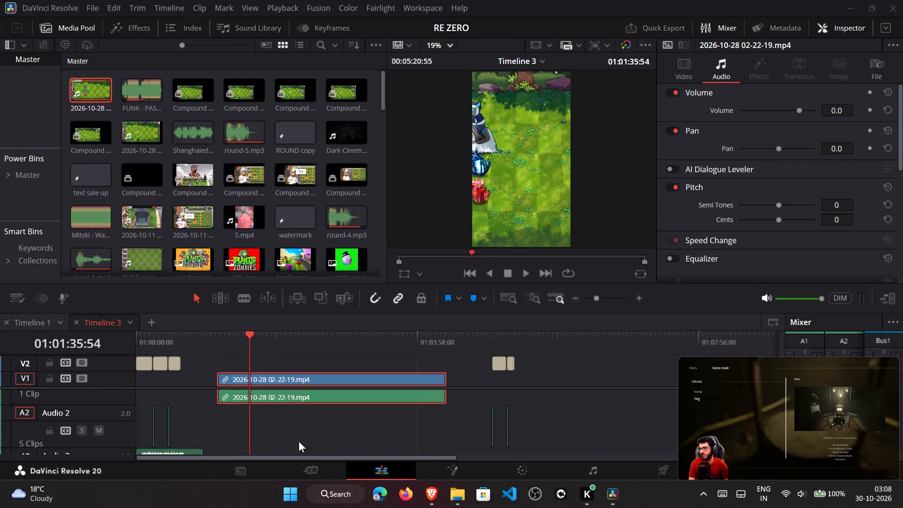
left_click_drag(234, 347, 216, 349)
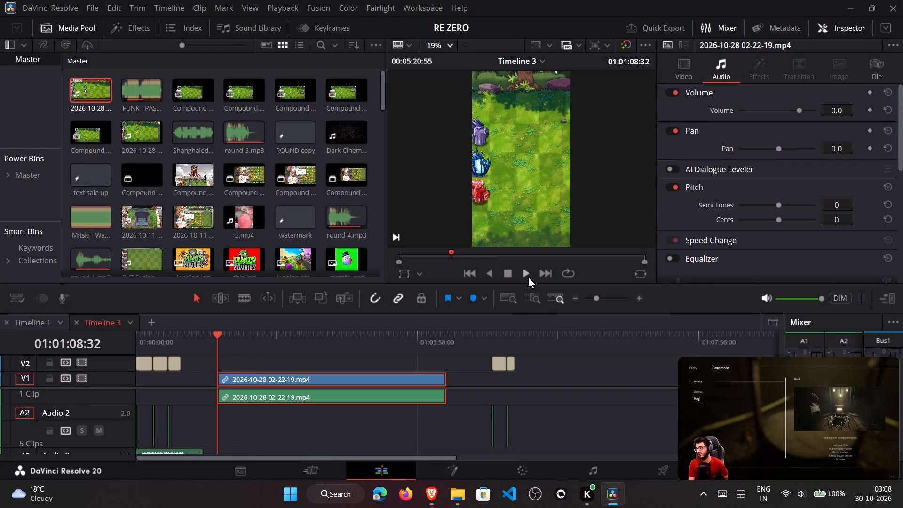
left_click(528, 277)
left_click(507, 274)
scroll(412, 413, "up", 3)
left_click(404, 404)
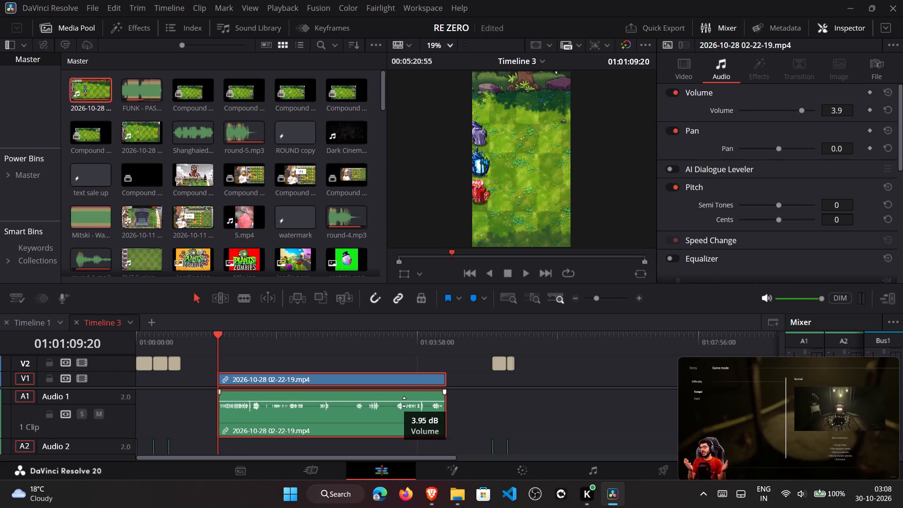
Scale the gameplay clip down to a linked X and Y zoom of 0.630.
left_click(354, 379)
left_click(681, 66)
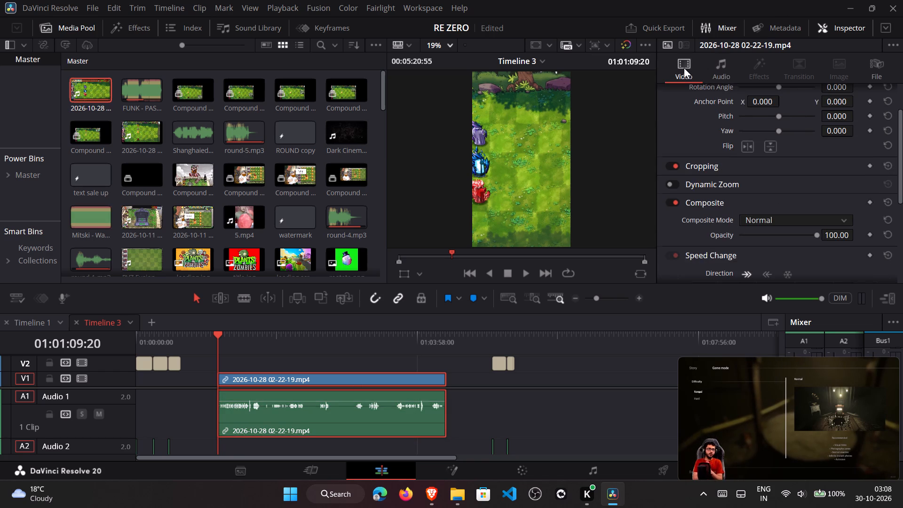
scroll(763, 110, "up", 2)
left_click_drag(763, 110, 751, 116)
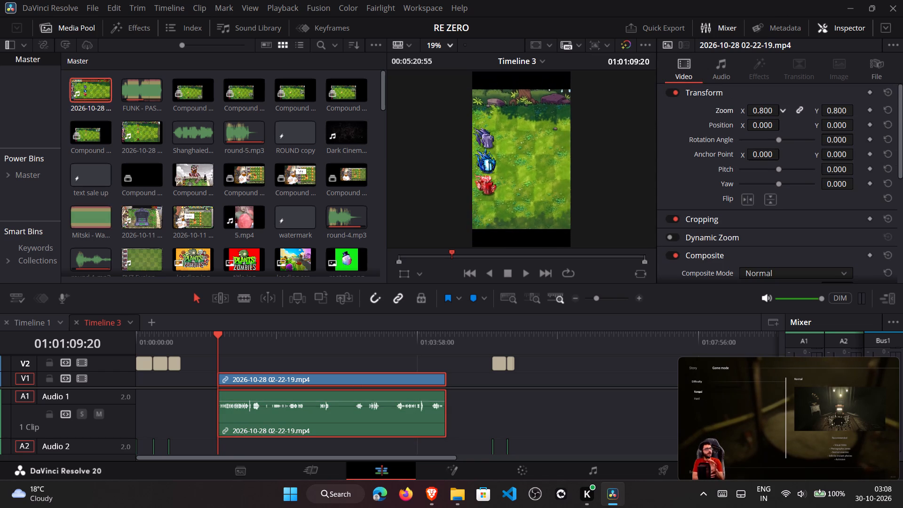
left_click_drag(751, 116, 750, 117)
left_click_drag(757, 126, 757, 130)
left_click_drag(761, 114, 756, 115)
left_click_drag(766, 120, 752, 124)
left_click(769, 111)
Shift the gameplay clip horizontally to an X position of -36.
left_click_drag(762, 128, 717, 138)
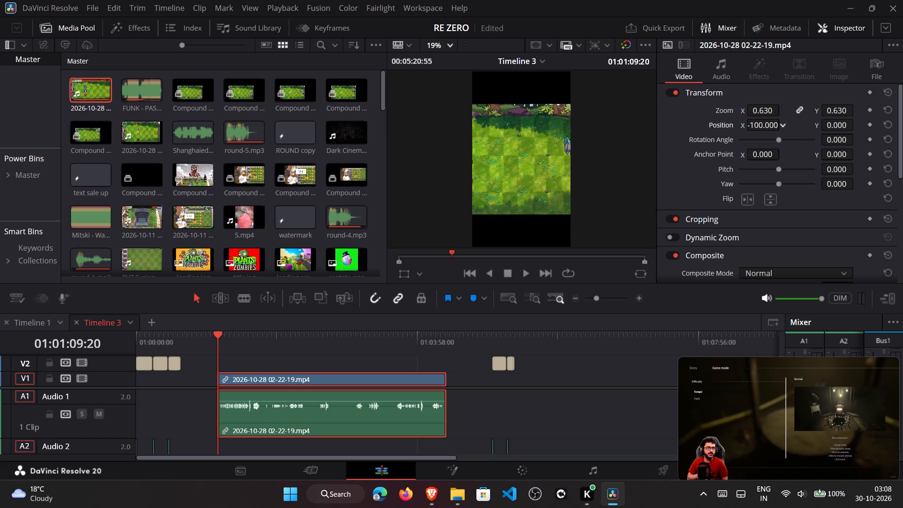
left_click_drag(717, 138, 760, 149)
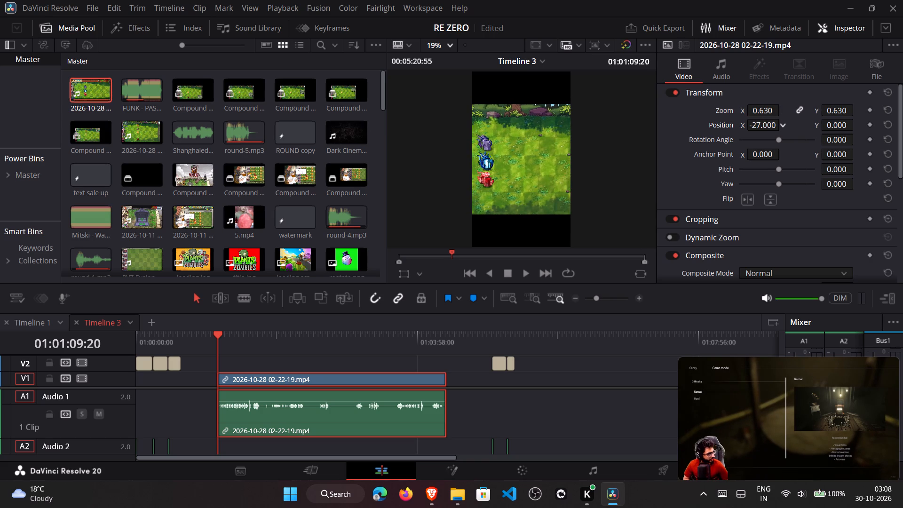
left_click_drag(760, 149, 757, 149)
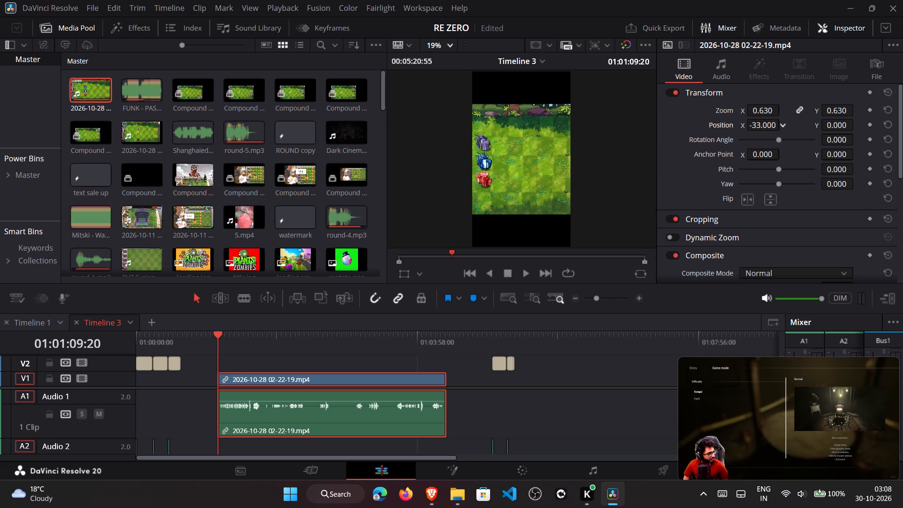
left_click_drag(757, 149, 755, 149)
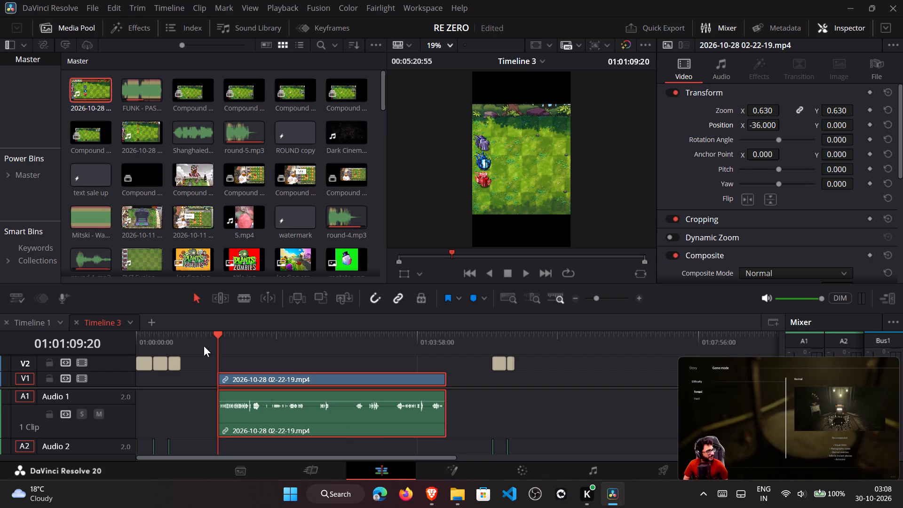
Scrub through the opening of the gameplay clip to check the framing, ending at about 01:01:10:47.
left_click_drag(213, 341, 226, 341)
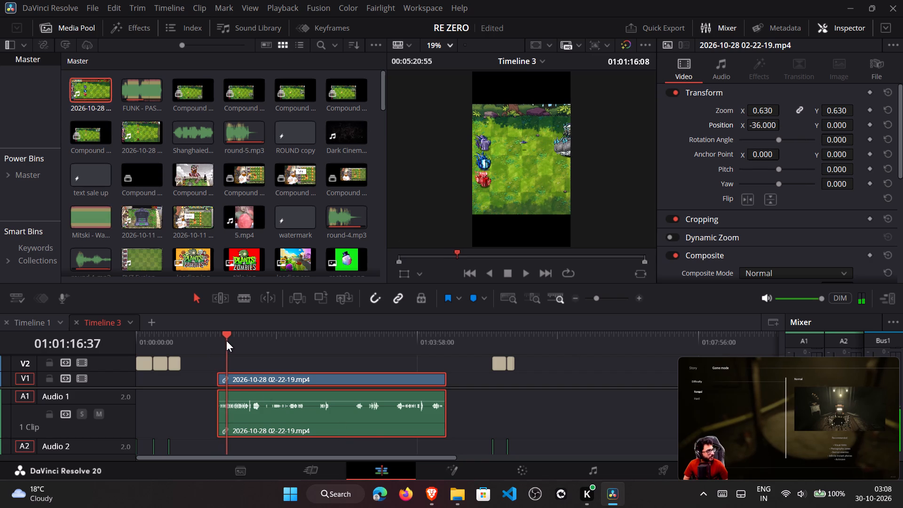
left_click_drag(226, 341, 230, 339)
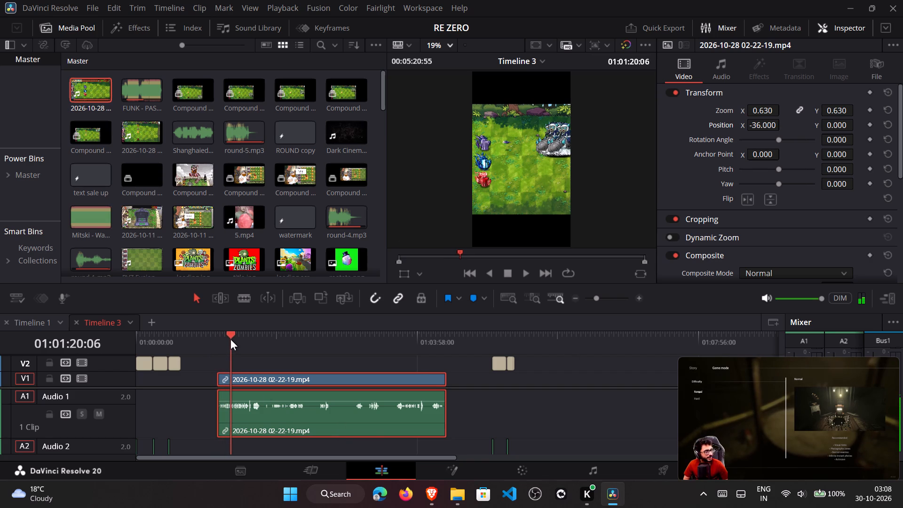
left_click_drag(230, 339, 224, 339)
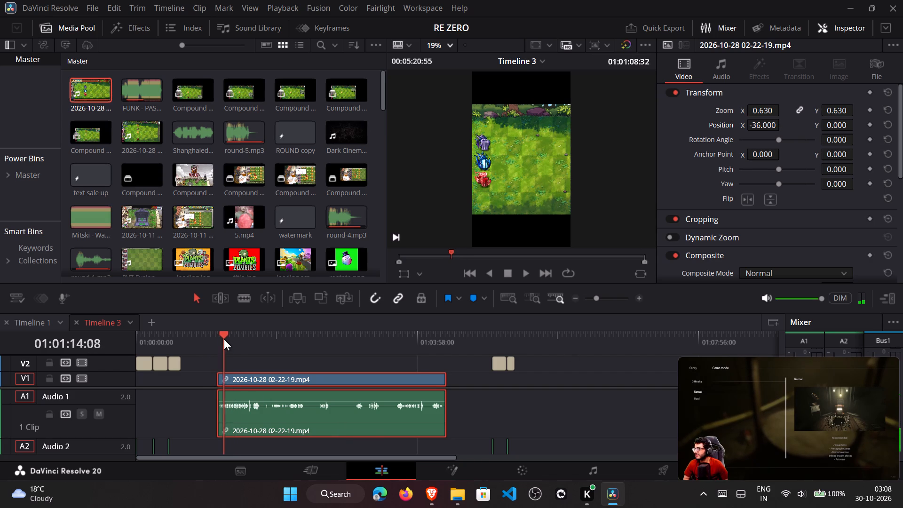
left_click_drag(224, 339, 243, 331)
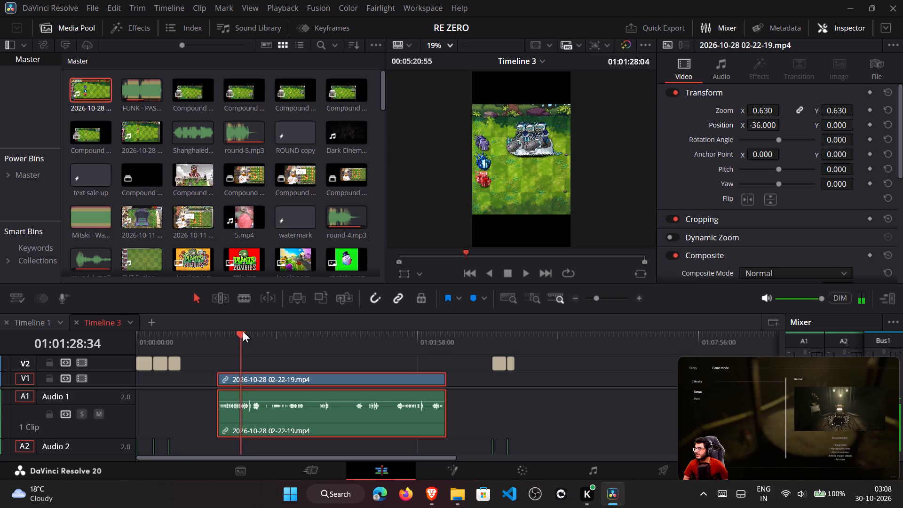
left_click_drag(243, 331, 221, 339)
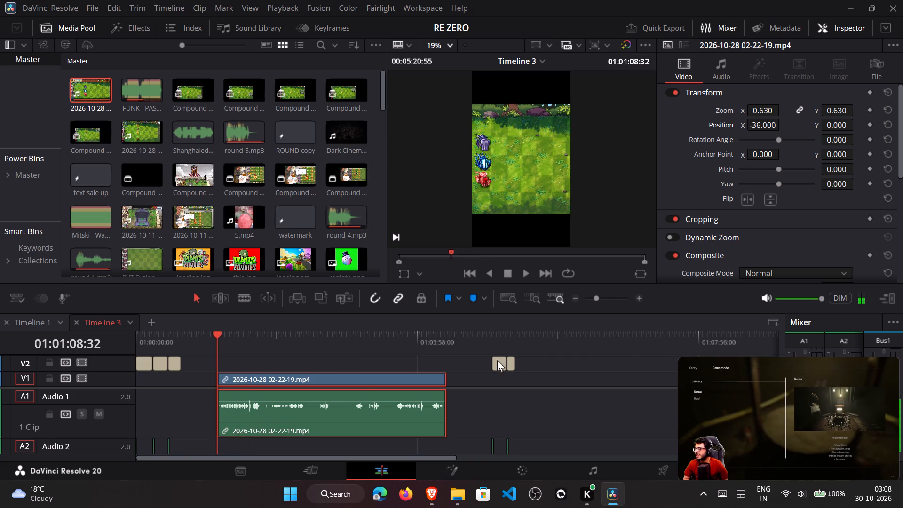
triple_click(639, 298)
left_click(639, 298)
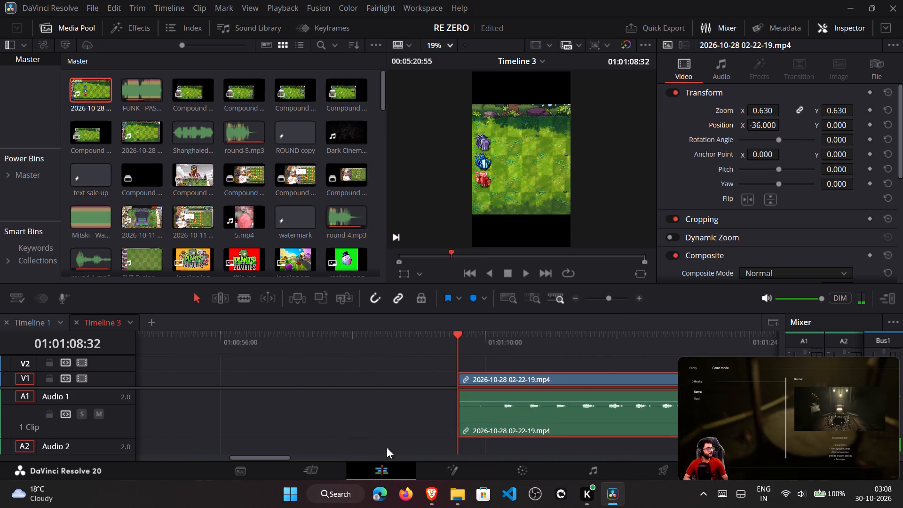
left_click_drag(258, 458, 284, 454)
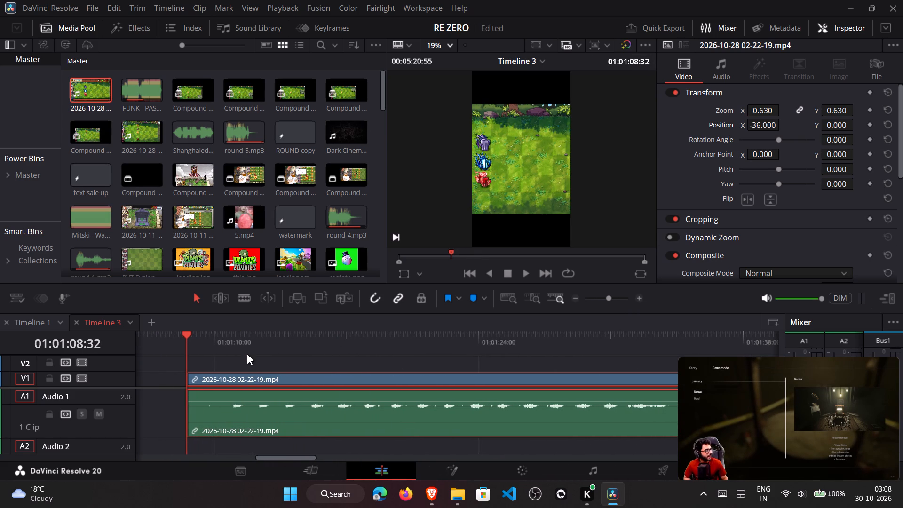
left_click_drag(247, 354, 229, 361)
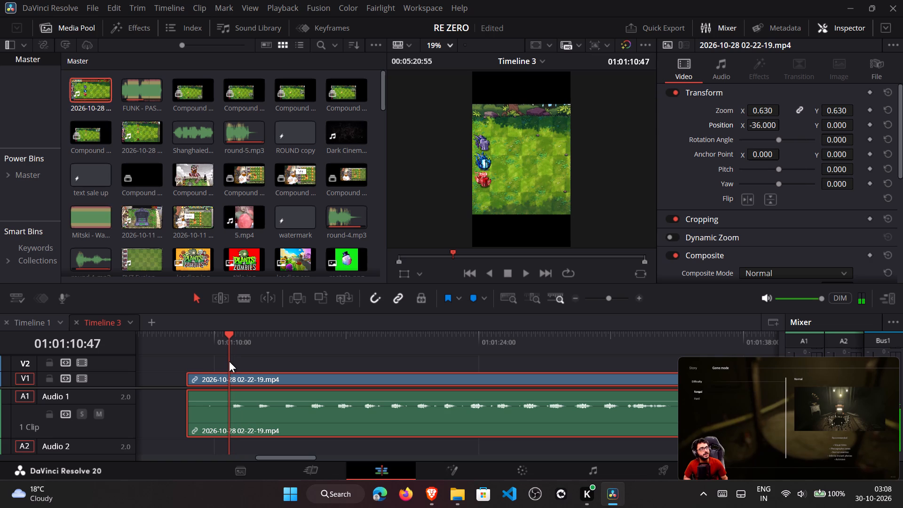
Crop the gameplay clip's top edge to remove the scenery above the lawn, and trim its bottom edge slightly.
left_click(421, 272)
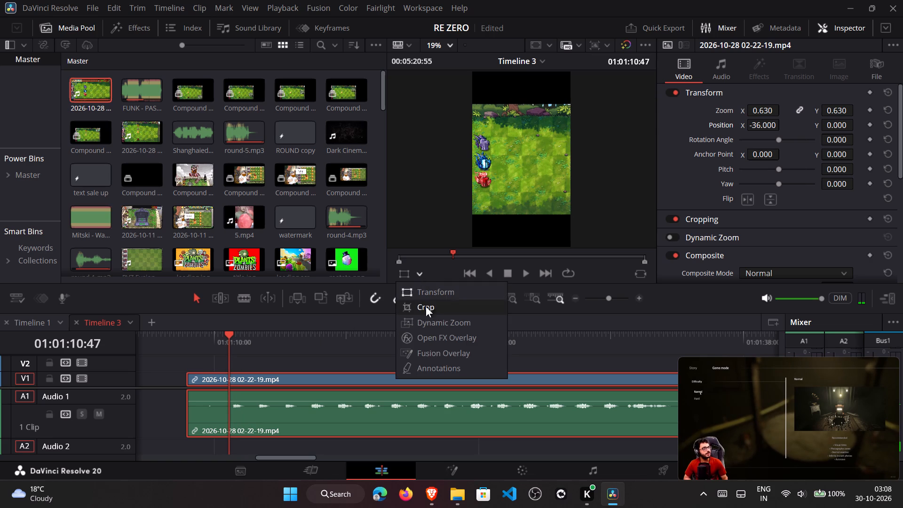
left_click(426, 313)
left_click_drag(512, 215, 514, 210)
left_click_drag(512, 102, 511, 107)
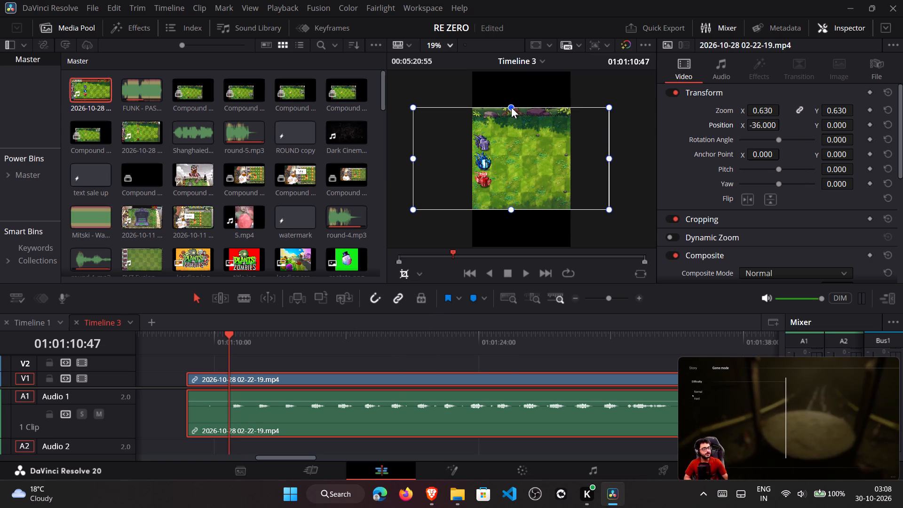
left_click_drag(511, 107, 504, 118)
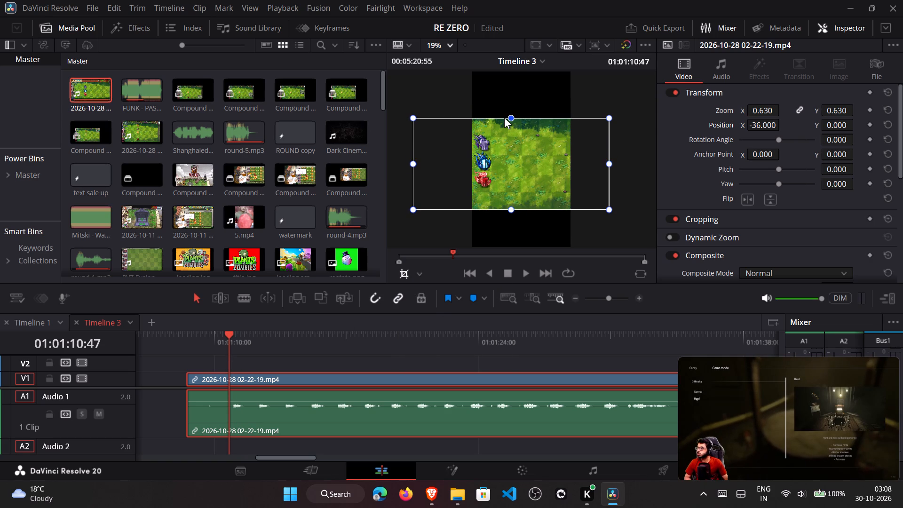
left_click_drag(504, 118, 504, 119)
left_click_drag(512, 210, 514, 206)
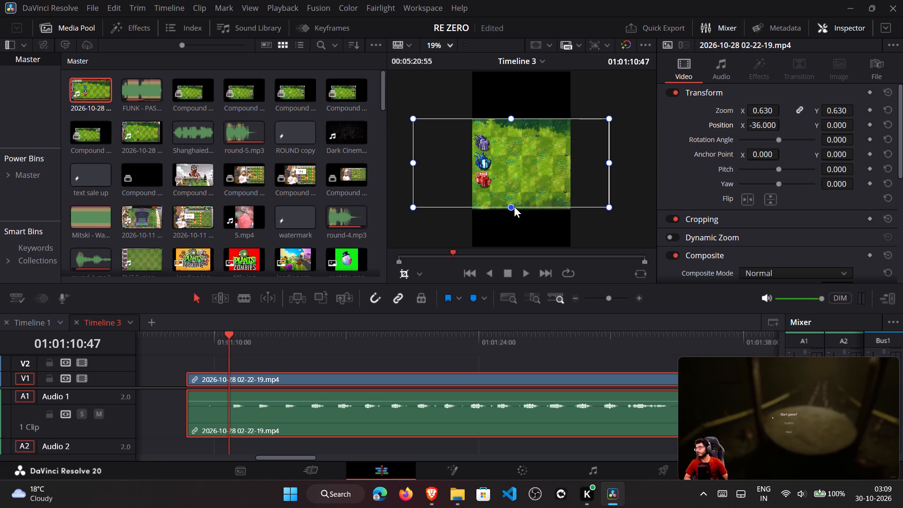
left_click_drag(514, 206, 515, 206)
left_click(404, 277)
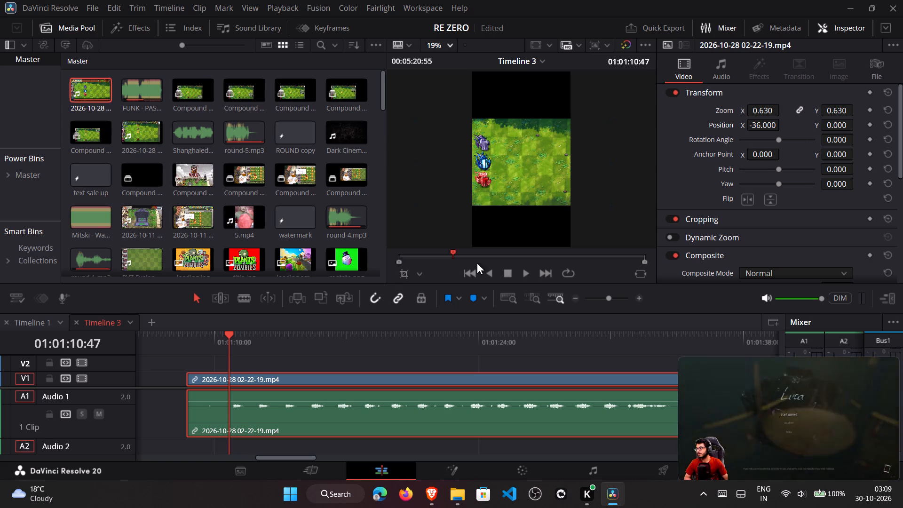
Move the cropped gameplay clip down to a Y position of -121 and check its crop frame.
left_click_drag(837, 128, 764, 143)
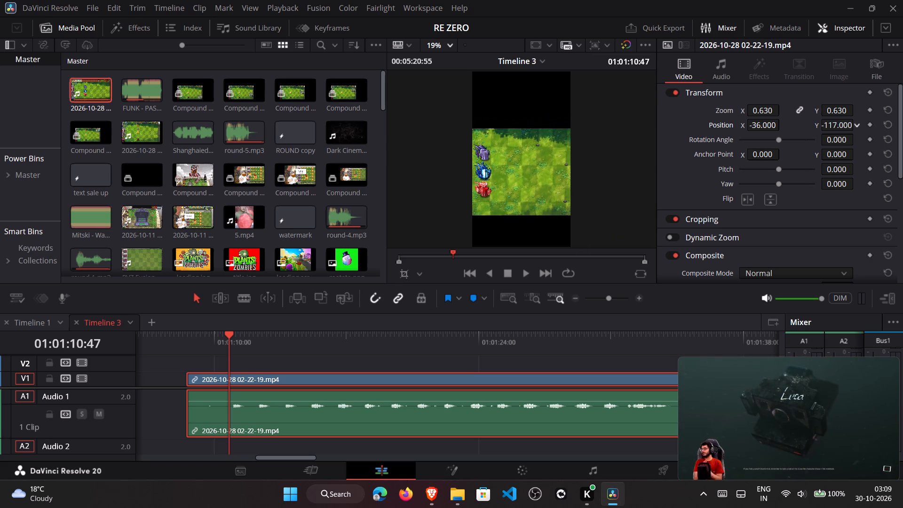
left_click_drag(764, 143, 766, 149)
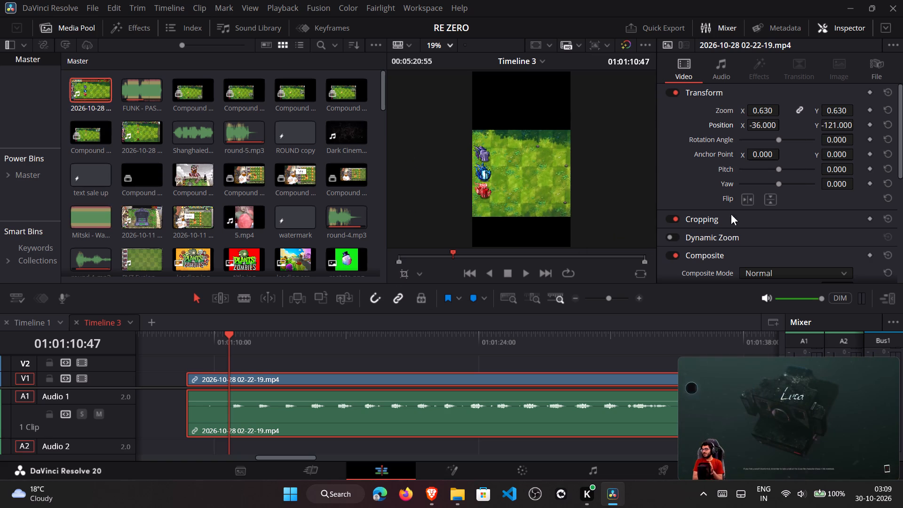
left_click(400, 279)
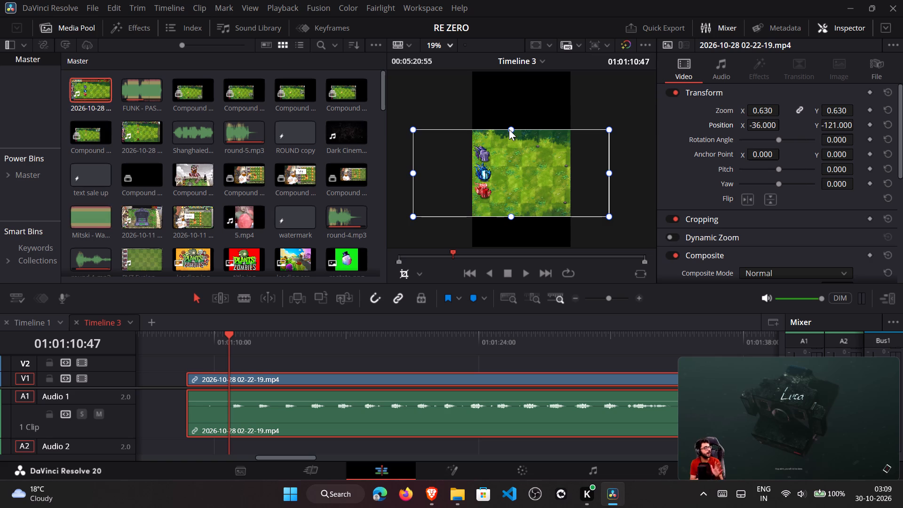
left_click(399, 277)
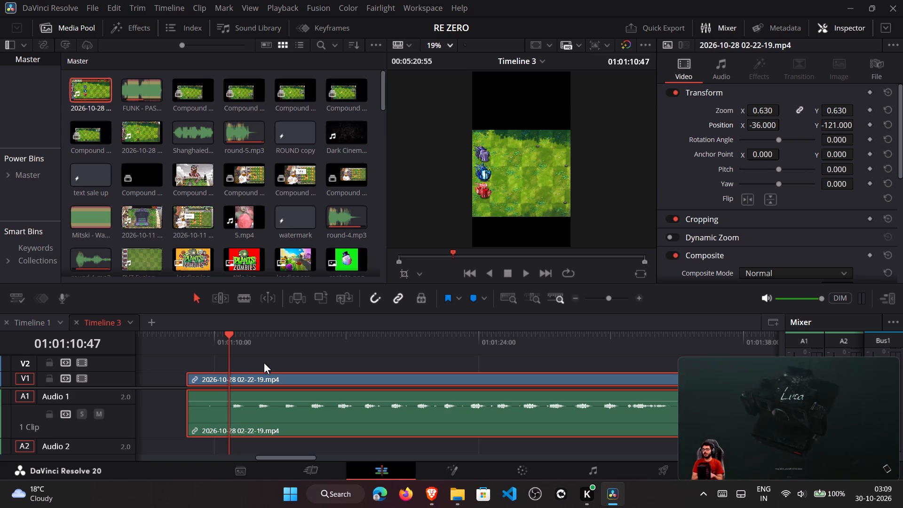
Trim the start of the gameplay clip to 01:01:15:27, as the zombies enter the lawn.
left_click_drag(236, 341, 261, 339)
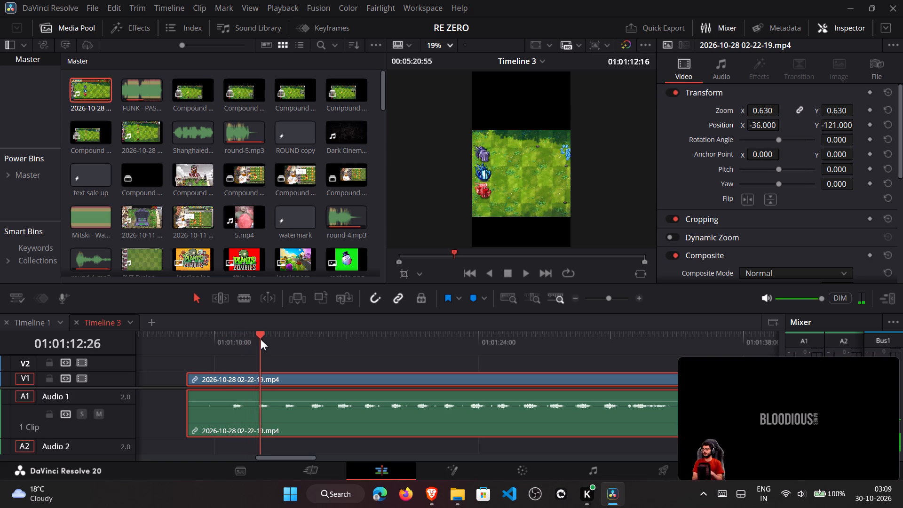
left_click_drag(261, 339, 301, 327)
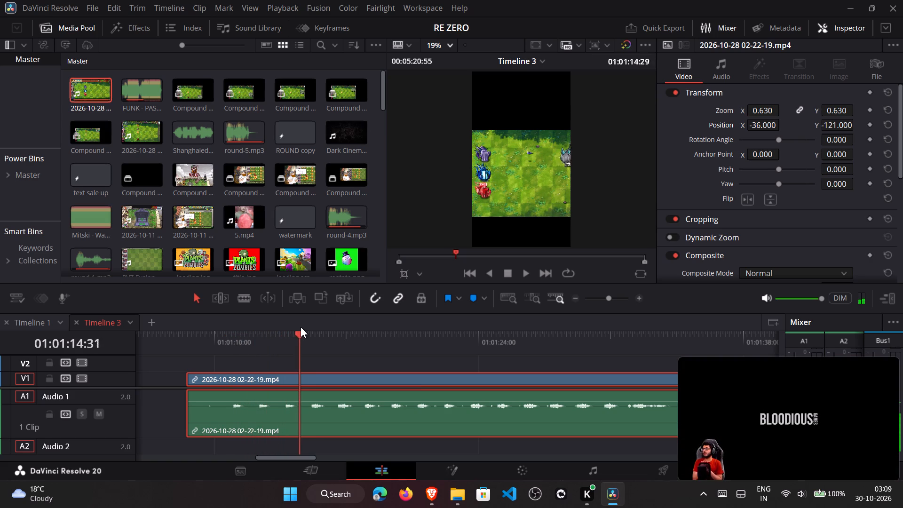
left_click_drag(301, 327, 312, 321)
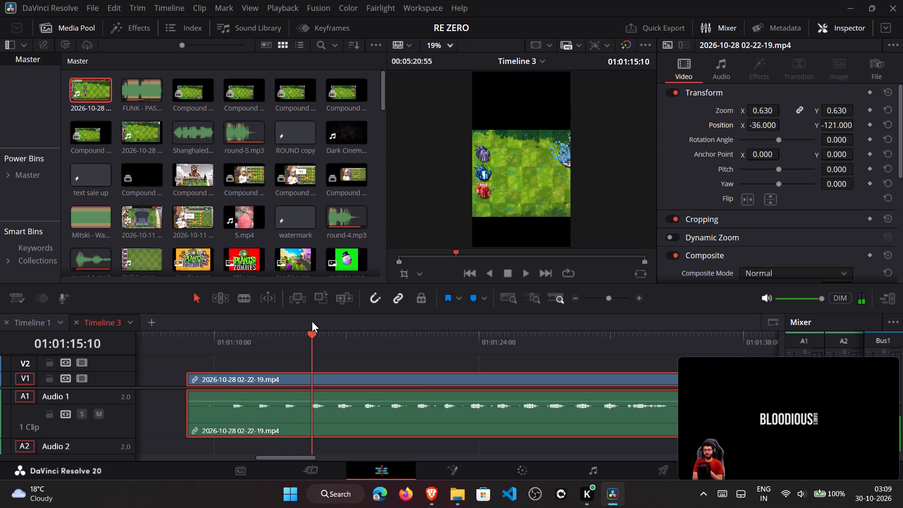
left_click_drag(312, 321, 310, 321)
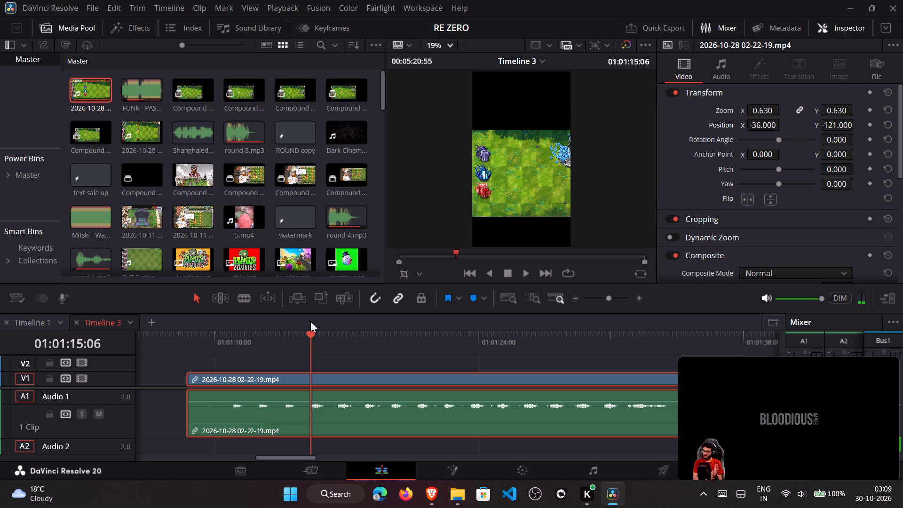
left_click_drag(310, 321, 317, 317)
left_click_drag(191, 373, 316, 355)
Scrub the gameplay clip between about 01:01:36 and 01:01:46 to look for the cut point at the end of the first round.
left_click(572, 296)
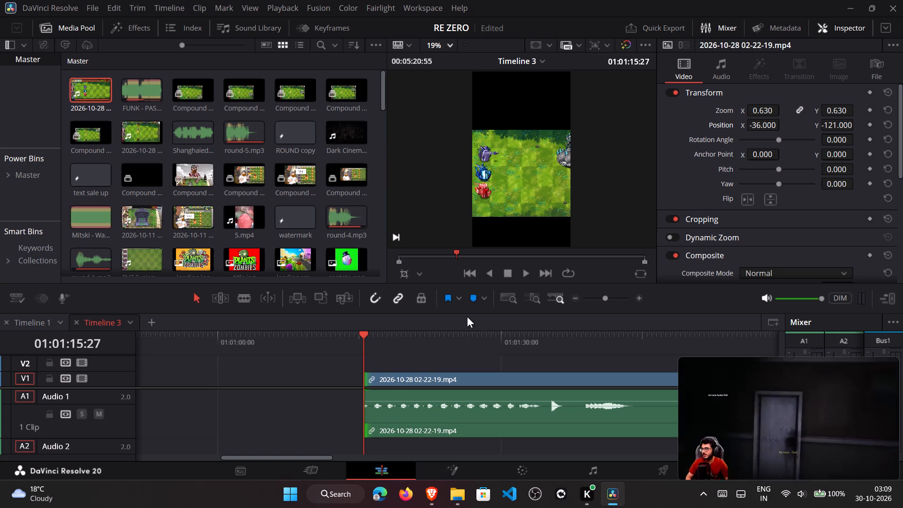
left_click_drag(383, 334, 601, 335)
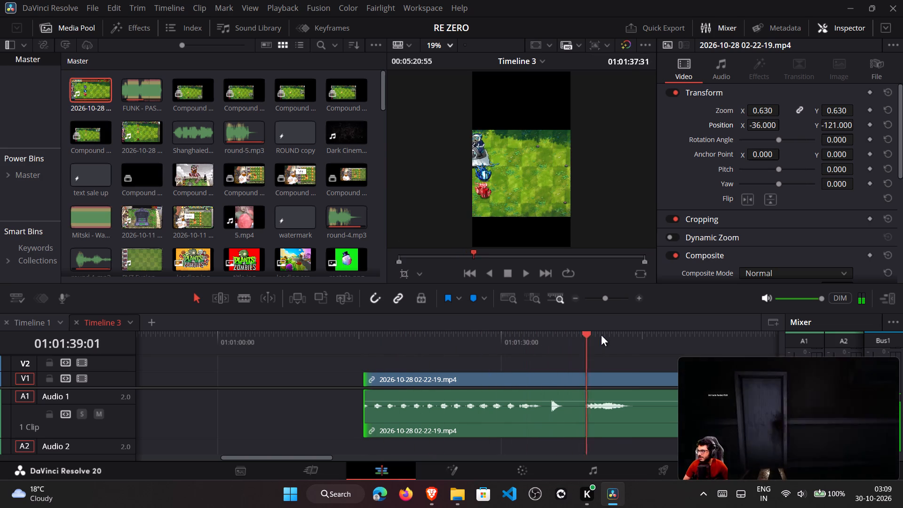
left_click_drag(601, 335, 629, 331)
left_click(577, 299)
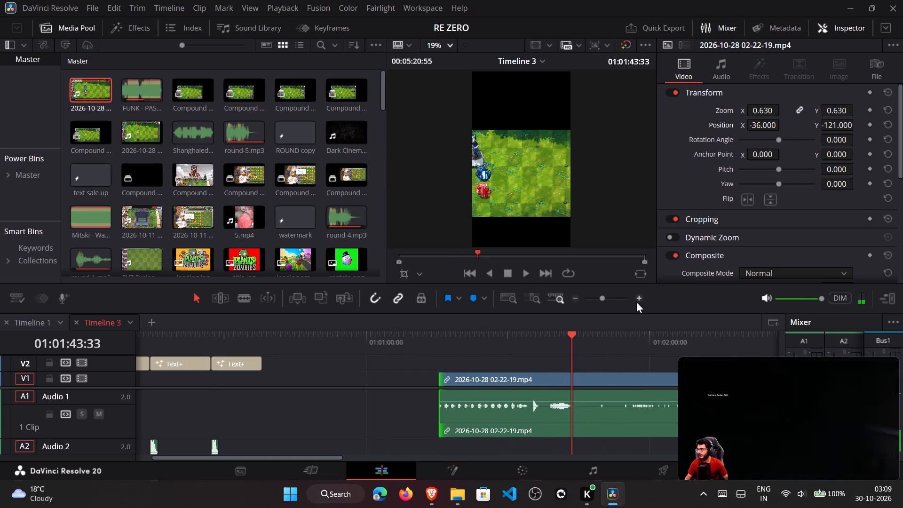
triple_click(639, 302)
left_click_drag(459, 353, 478, 352)
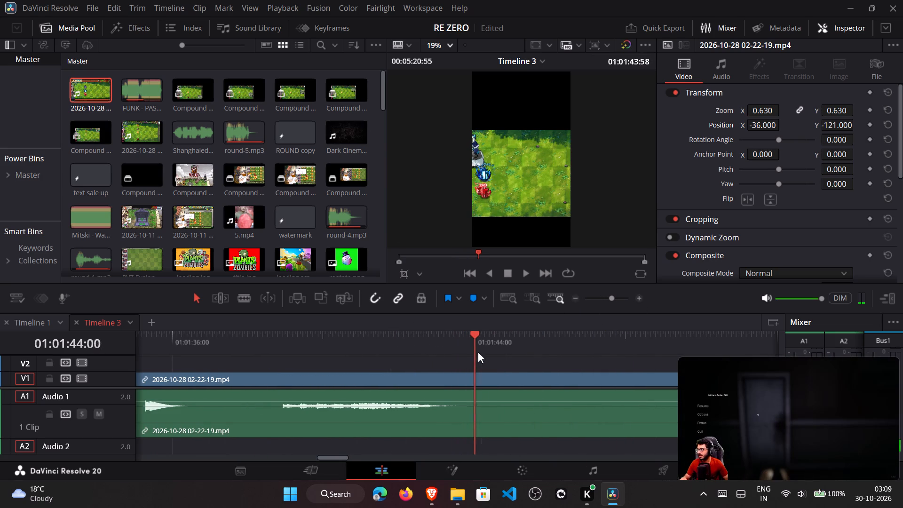
left_click_drag(478, 352, 488, 349)
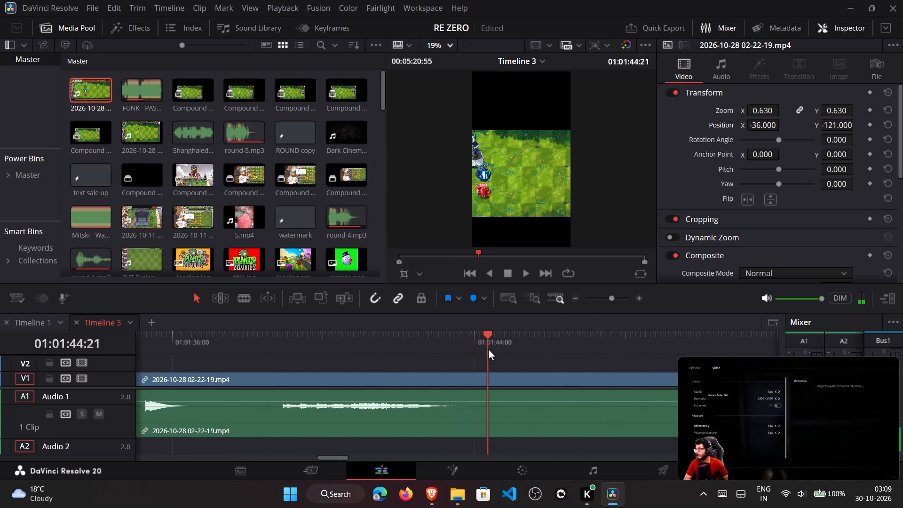
left_click_drag(488, 349, 442, 351)
left_click(464, 377)
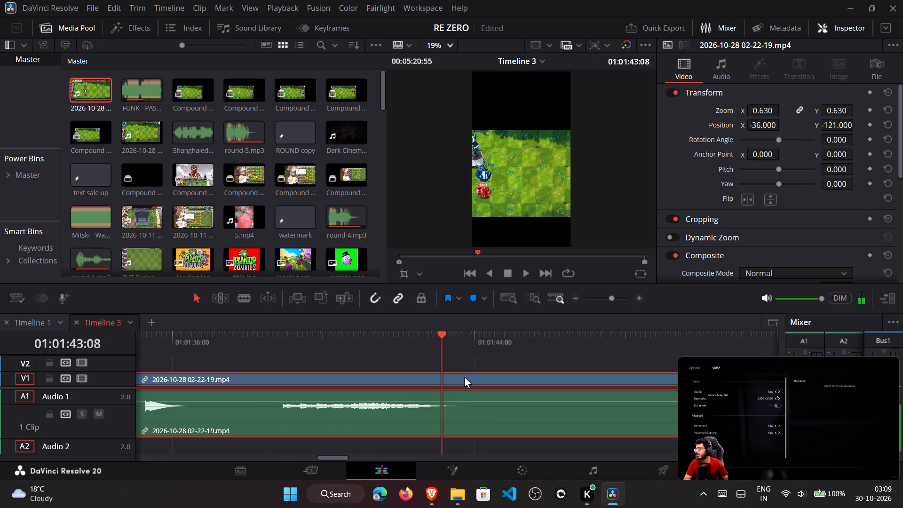
left_click_drag(451, 353, 386, 349)
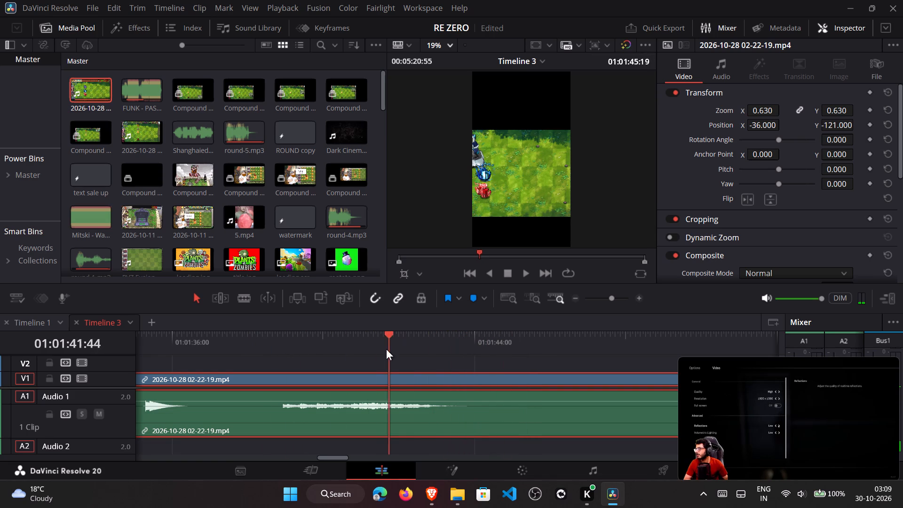
left_click_drag(386, 349, 301, 351)
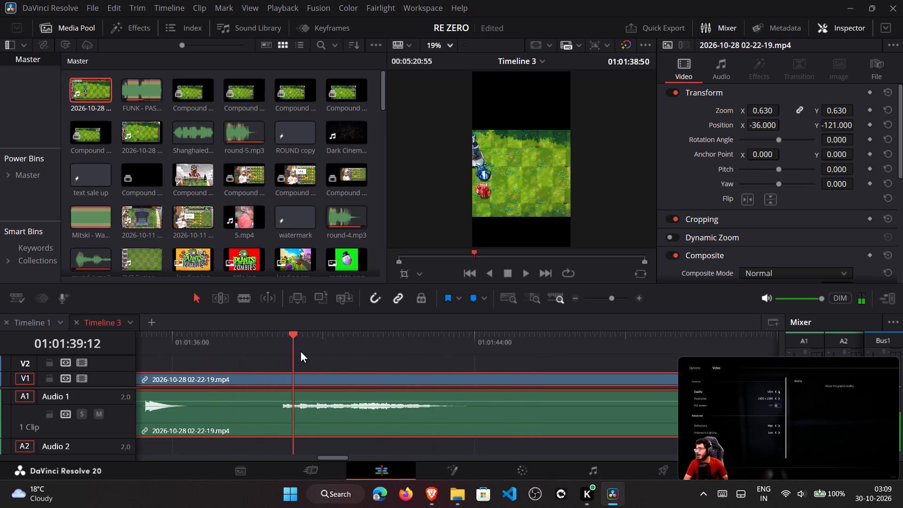
left_click_drag(301, 351, 175, 357)
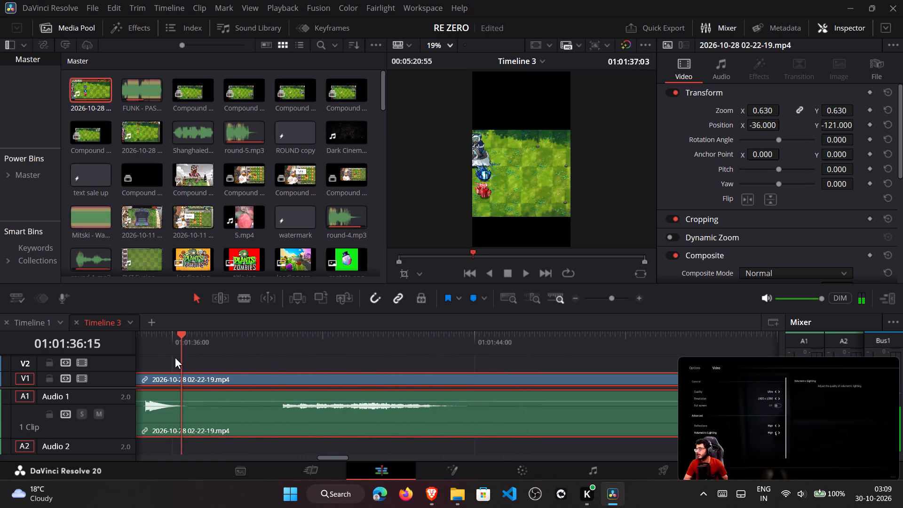
left_click_drag(175, 357, 228, 356)
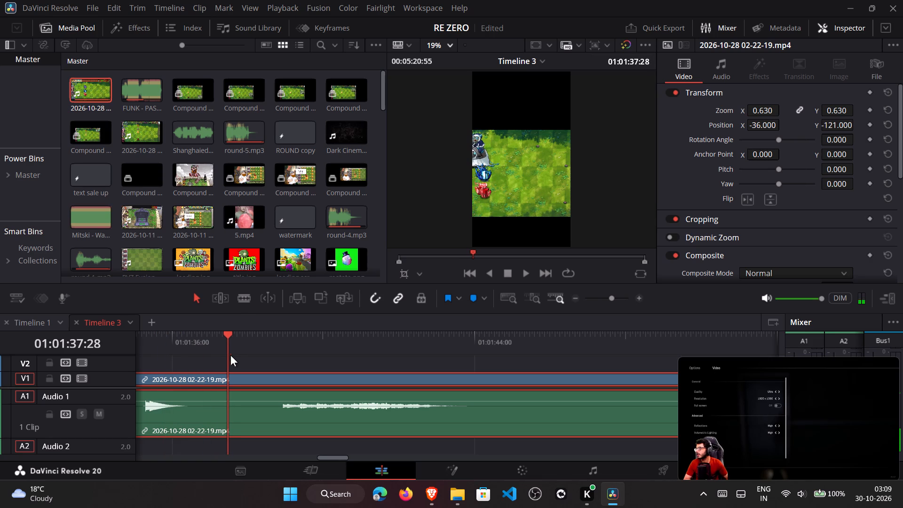
Split the gameplay clip at 01:01:38:29 with the Blade tool and return to the Selection tool.
left_click(240, 308)
left_click(241, 304)
left_click_drag(225, 346, 262, 347)
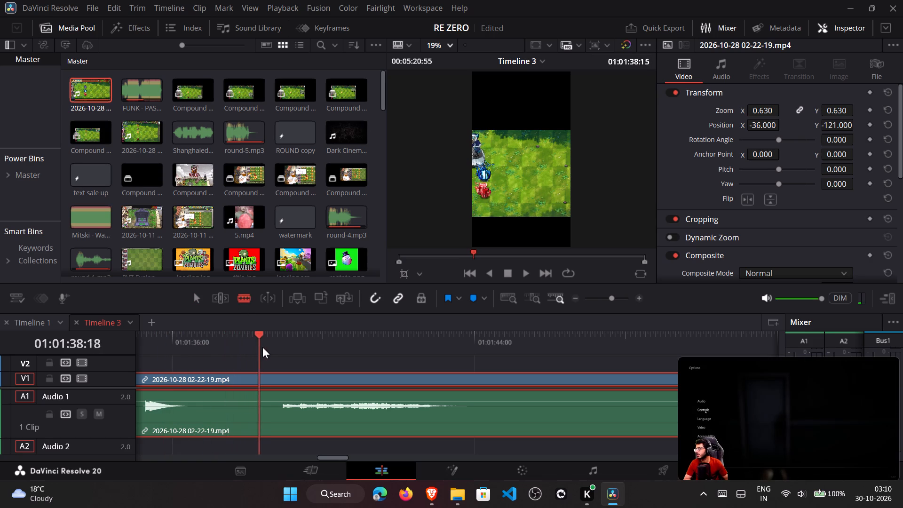
left_click_drag(262, 347, 267, 346)
left_click(271, 376)
left_click(197, 302)
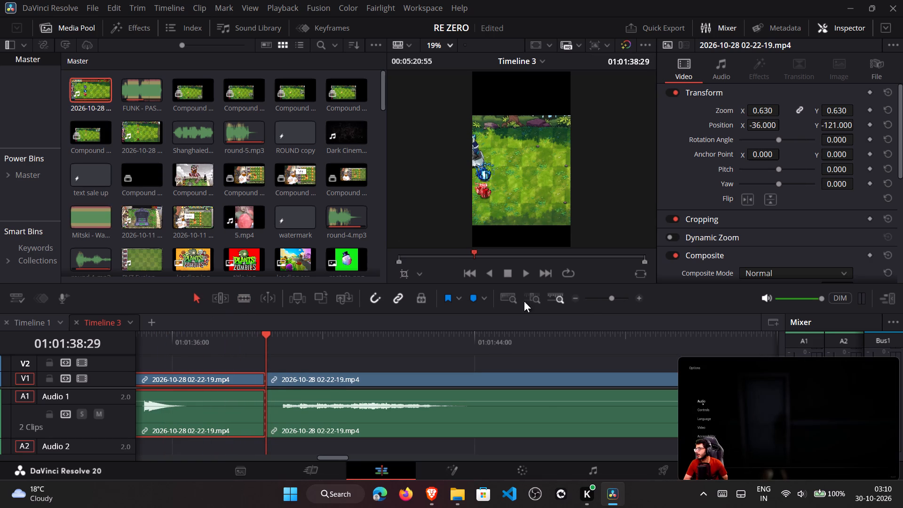
Trim the start of the second gameplay clip to 01:02:32:46, cutting out the plant selection and early second-round footage.
triple_click(578, 298)
left_click_drag(464, 378, 503, 377)
left_click_drag(499, 347, 513, 345)
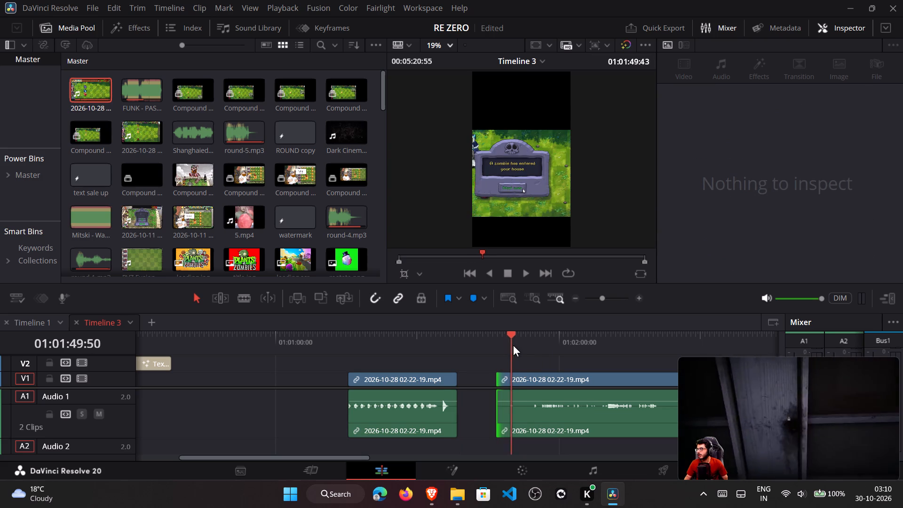
left_click_drag(513, 345, 586, 334)
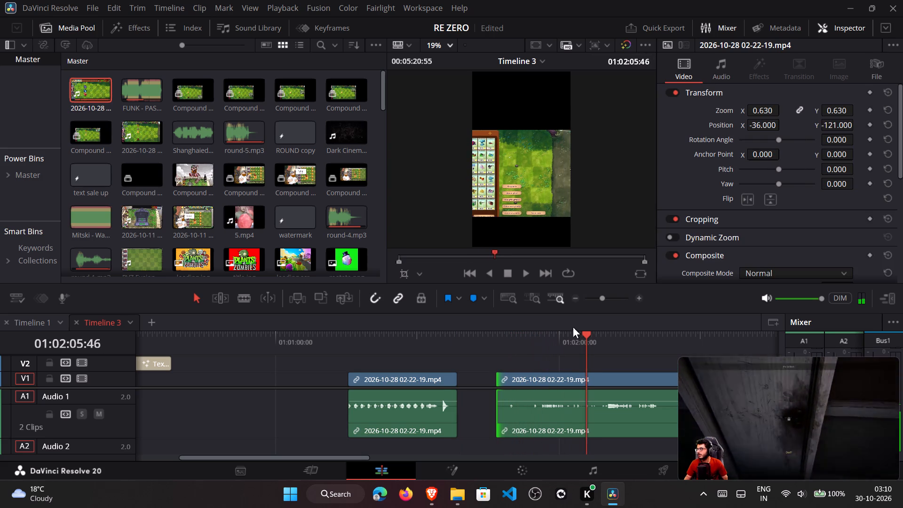
triple_click(573, 303)
left_click_drag(293, 336, 299, 338)
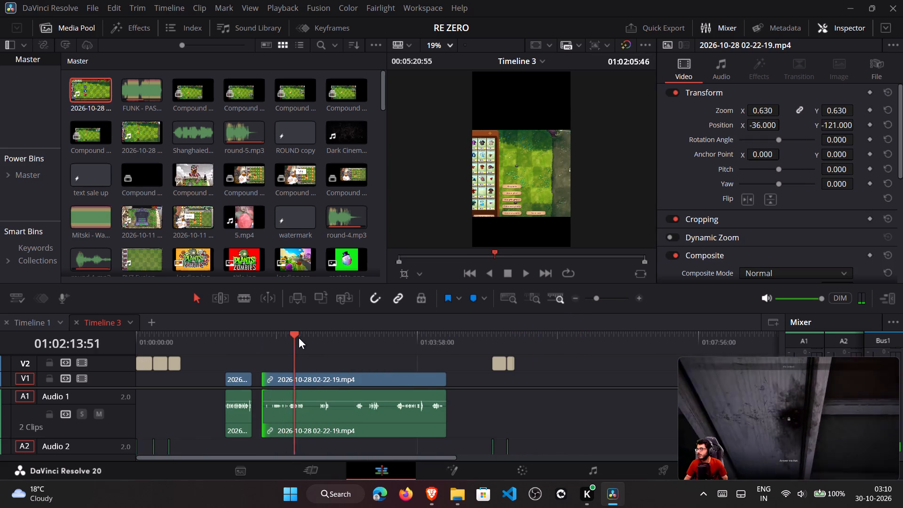
left_click_drag(299, 338, 303, 339)
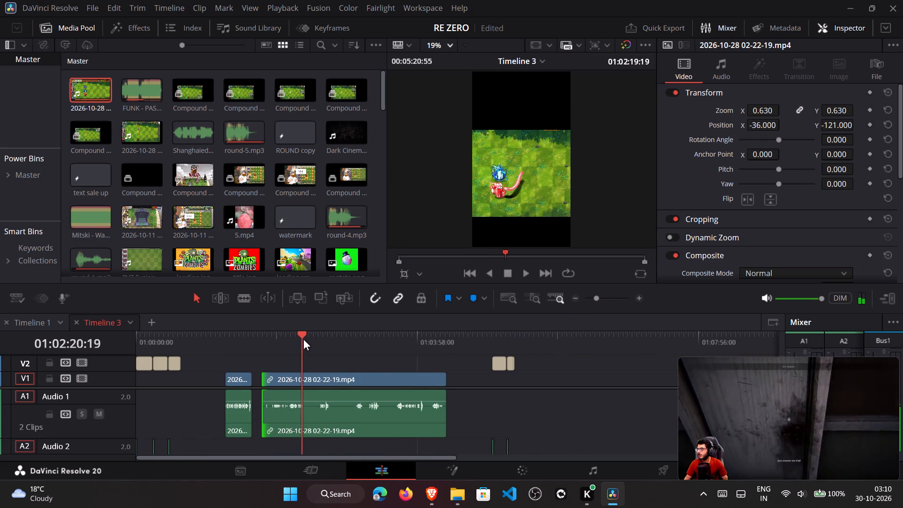
left_click_drag(303, 339, 317, 336)
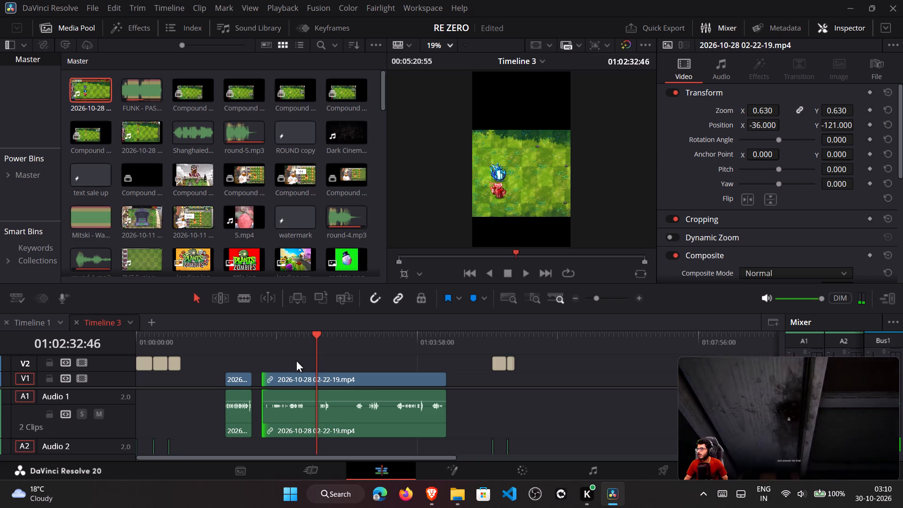
left_click_drag(268, 378, 319, 375)
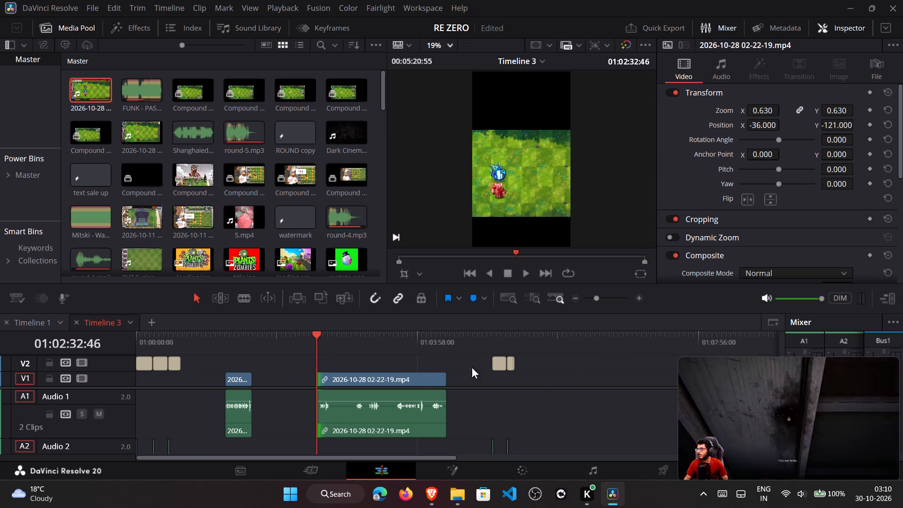
Move the trimmed second gameplay clip earlier to start at about 01:01:47, leaving a short gap after the first clip.
left_click_drag(420, 375, 377, 381)
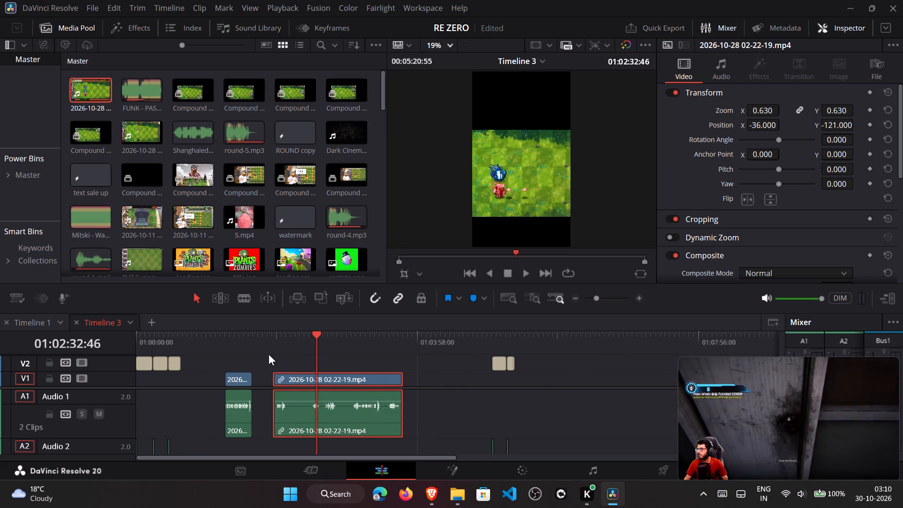
left_click(272, 346)
double_click(644, 296)
triple_click(639, 296)
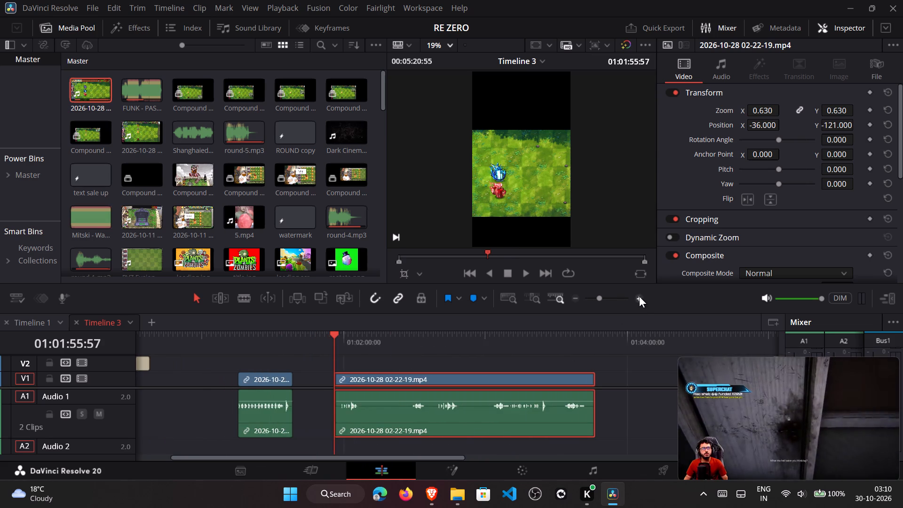
left_click_drag(378, 458, 395, 458)
left_click_drag(365, 339, 376, 339)
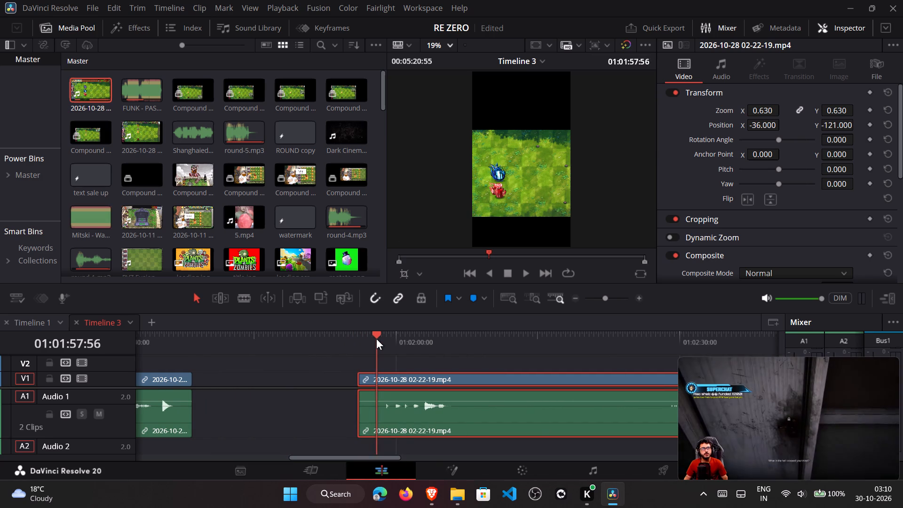
left_click_drag(376, 339, 378, 339)
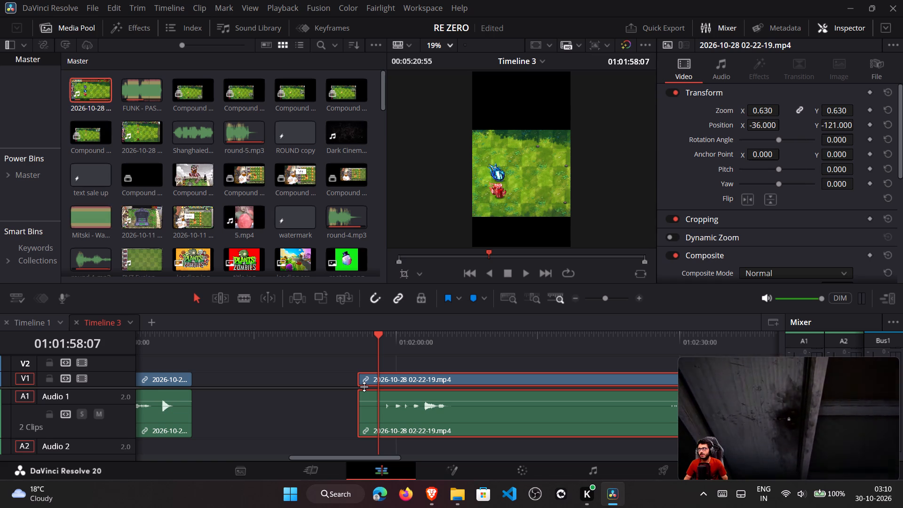
left_click_drag(383, 349, 401, 346)
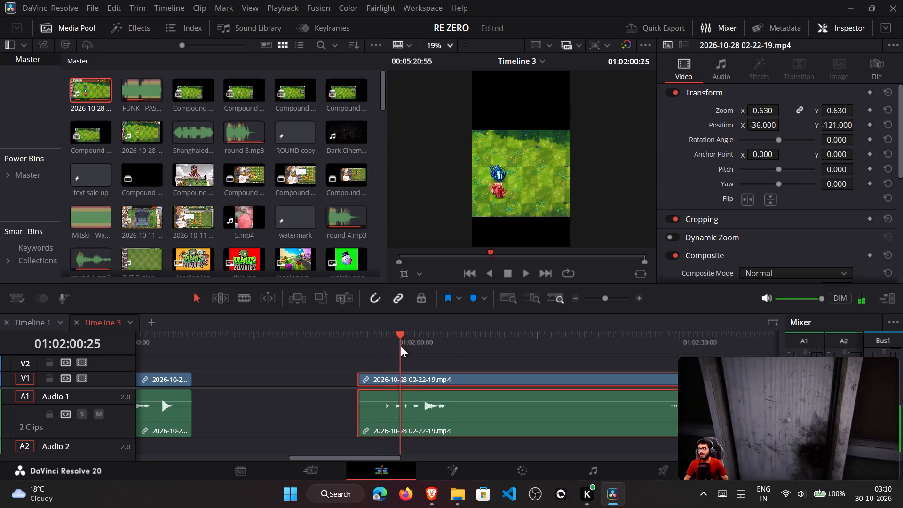
left_click_drag(401, 346, 383, 343)
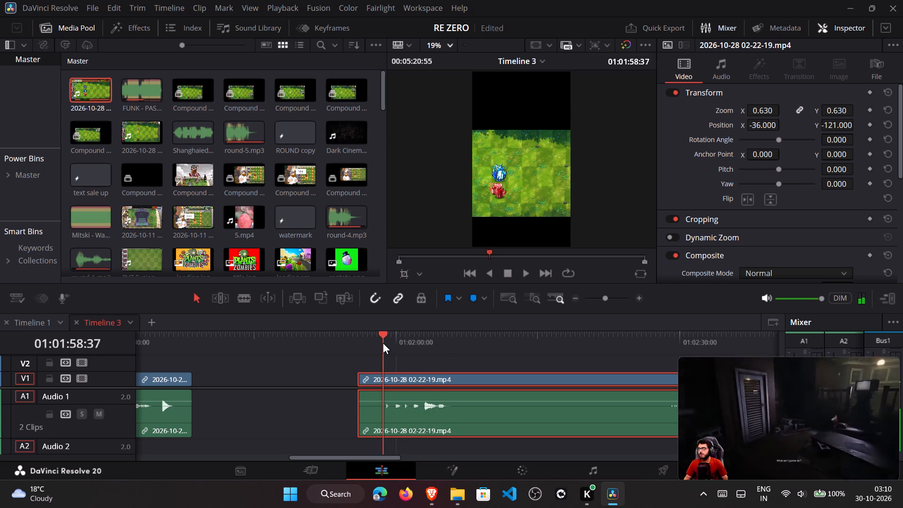
left_click_drag(383, 343, 380, 342)
left_click_drag(417, 380, 358, 387)
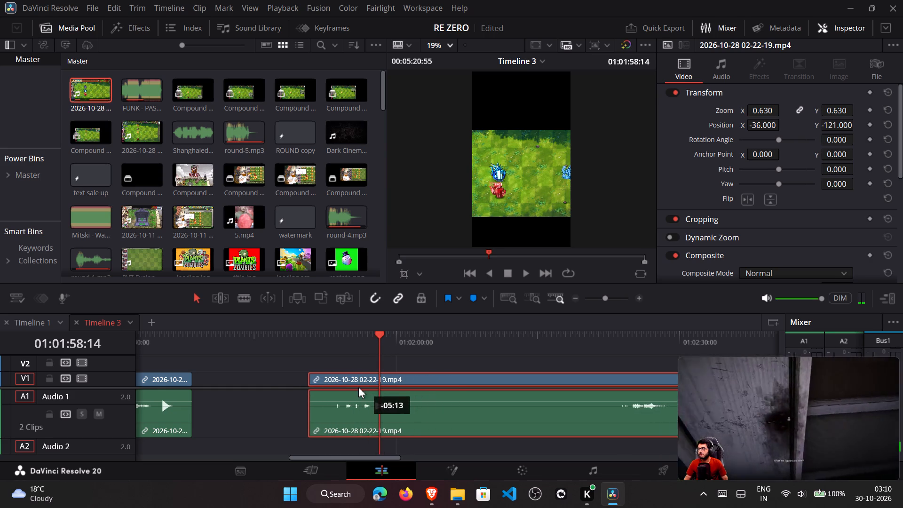
left_click_drag(358, 387, 334, 387)
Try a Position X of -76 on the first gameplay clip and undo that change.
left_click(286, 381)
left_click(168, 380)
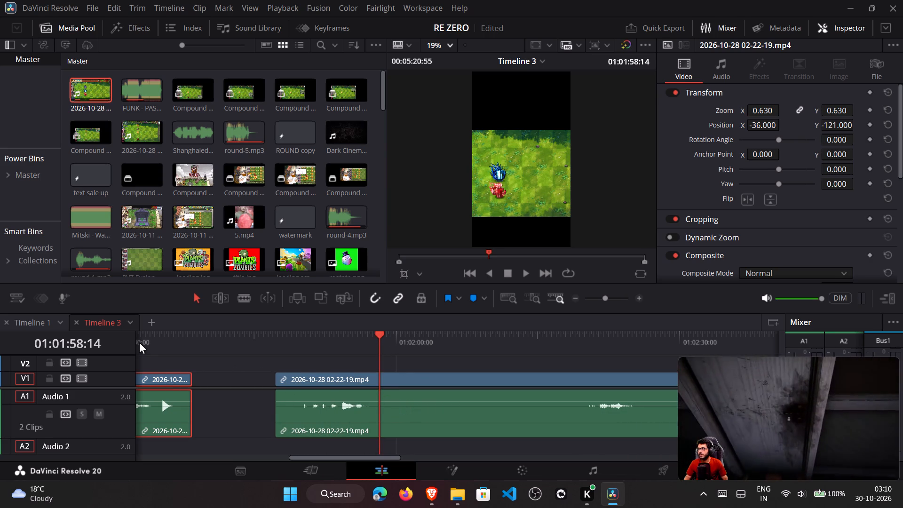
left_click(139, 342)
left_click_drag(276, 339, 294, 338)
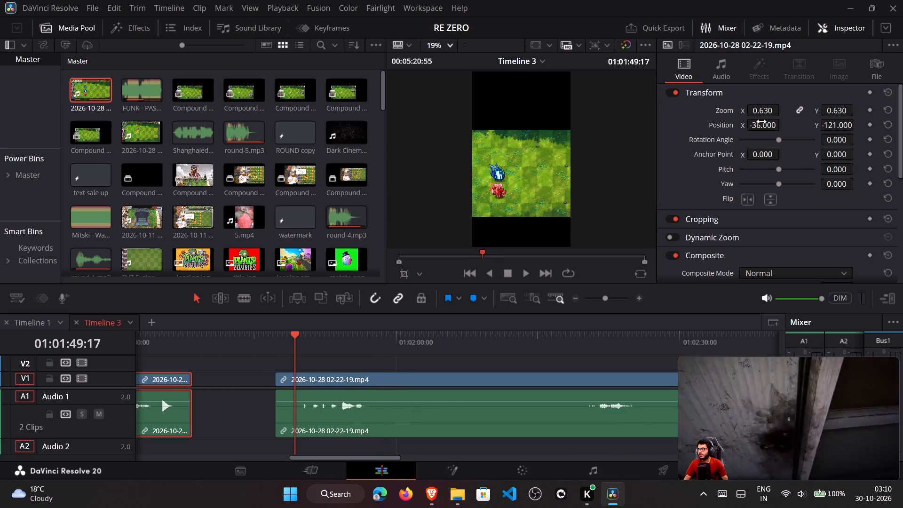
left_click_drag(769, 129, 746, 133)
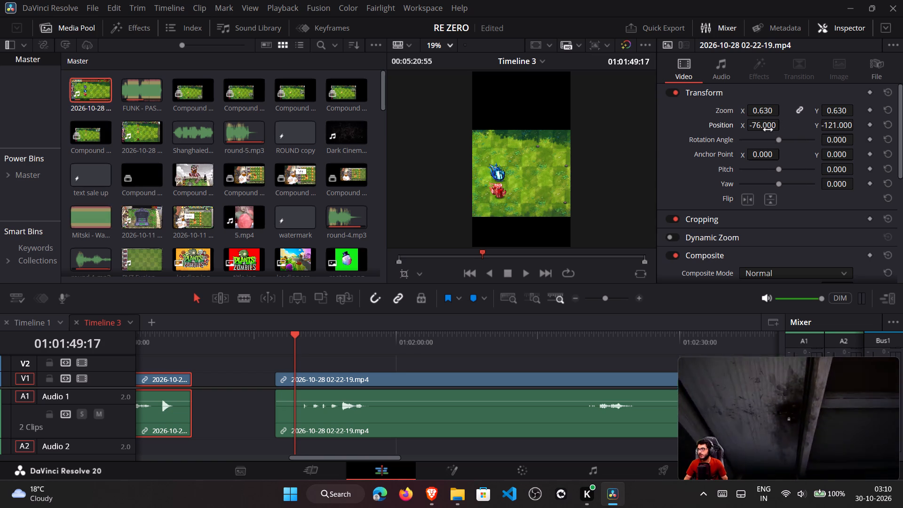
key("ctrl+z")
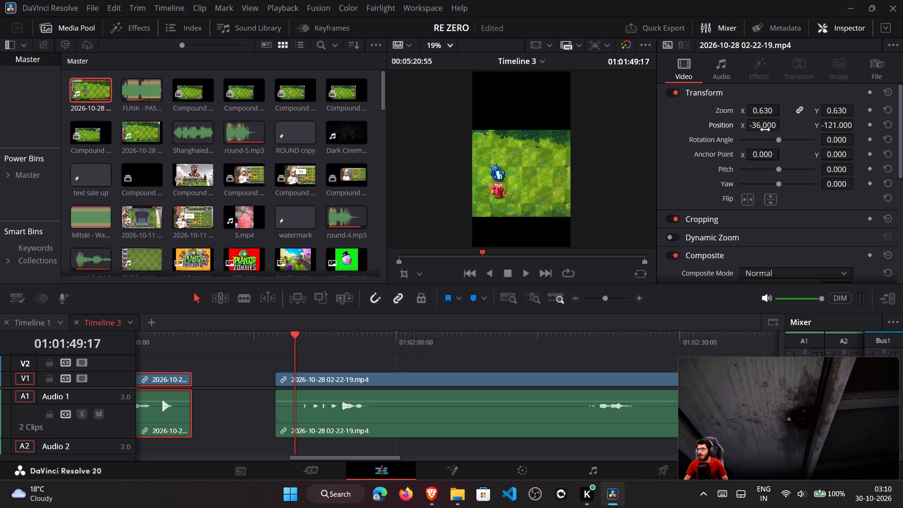
Set the second gameplay clip's Position X to -87 so its plants line up with those in the first clip.
left_click(156, 343)
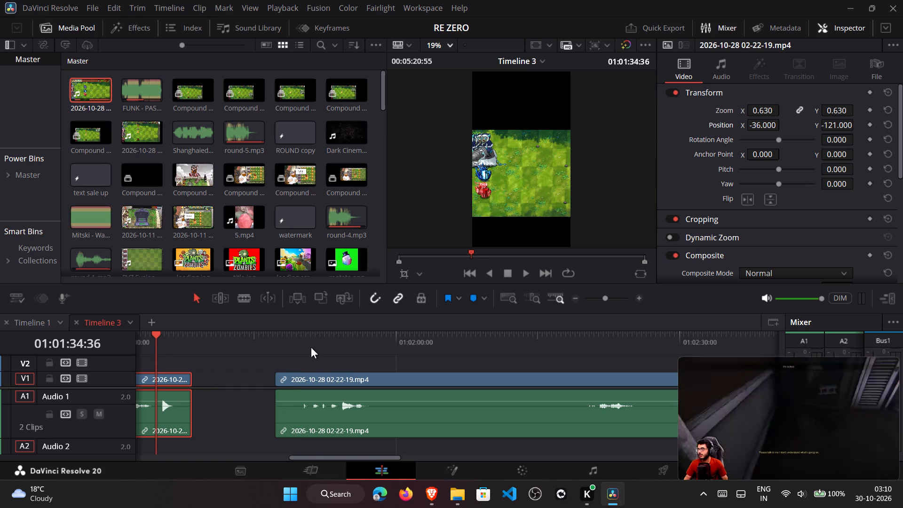
left_click(314, 341)
left_click(298, 336)
double_click(309, 370)
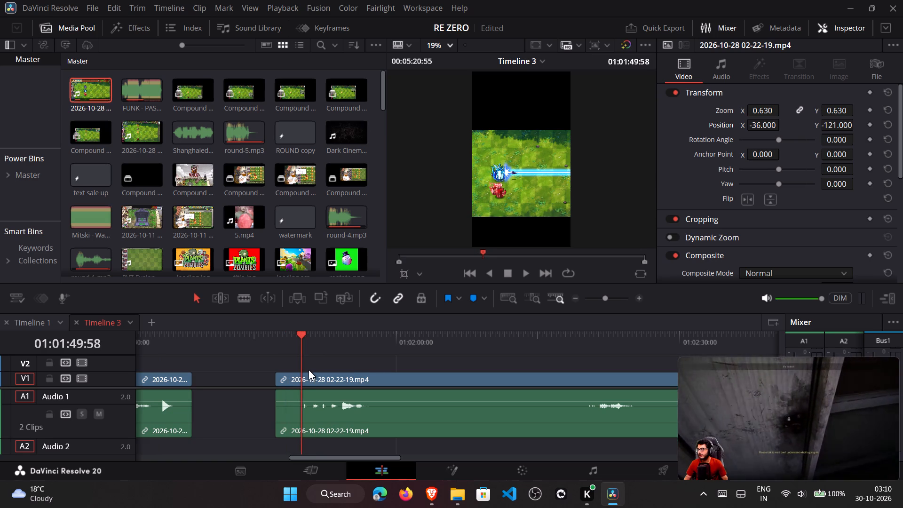
left_click(311, 373)
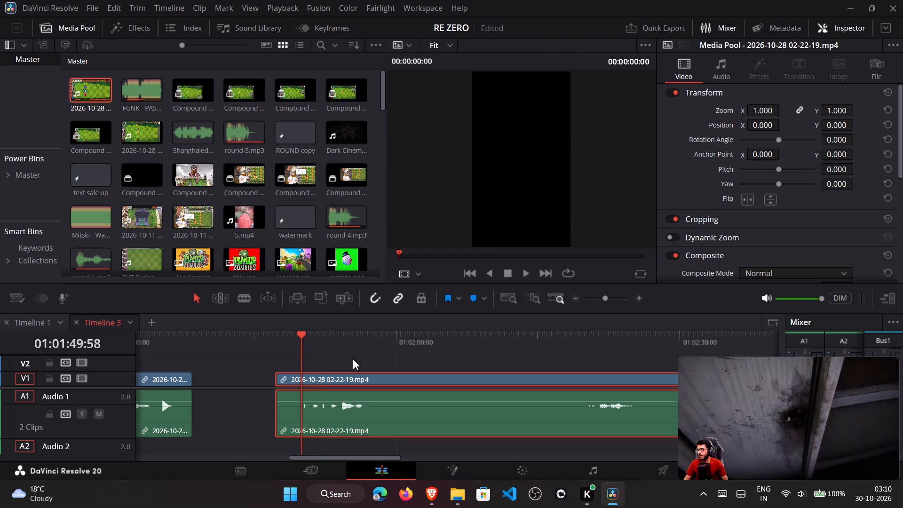
left_click_drag(330, 348, 323, 356)
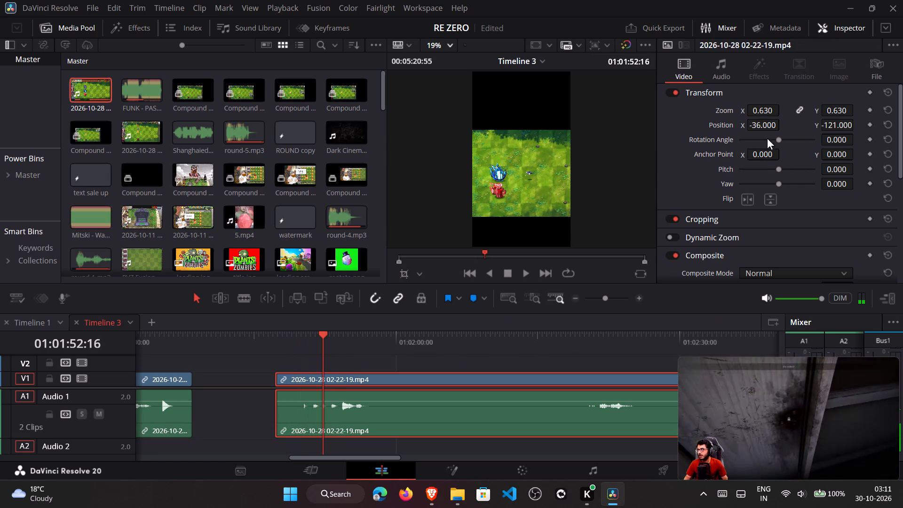
left_click_drag(768, 125, 738, 133)
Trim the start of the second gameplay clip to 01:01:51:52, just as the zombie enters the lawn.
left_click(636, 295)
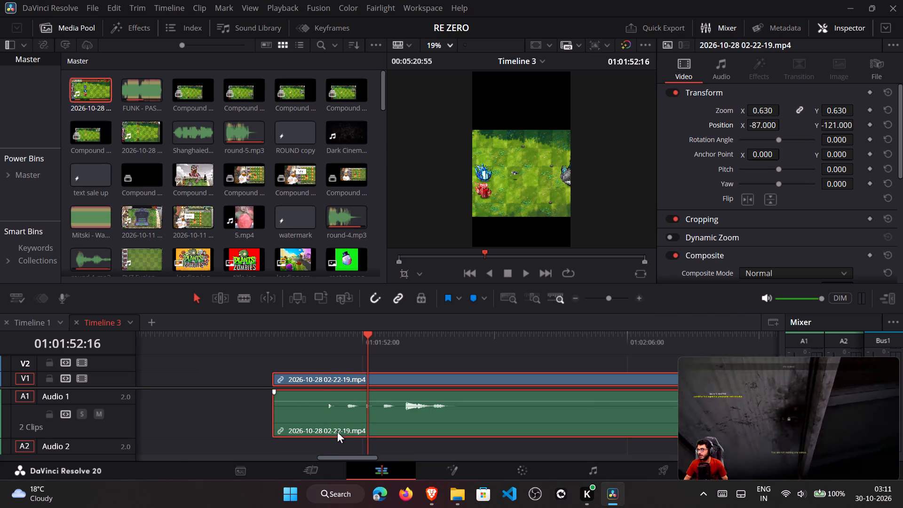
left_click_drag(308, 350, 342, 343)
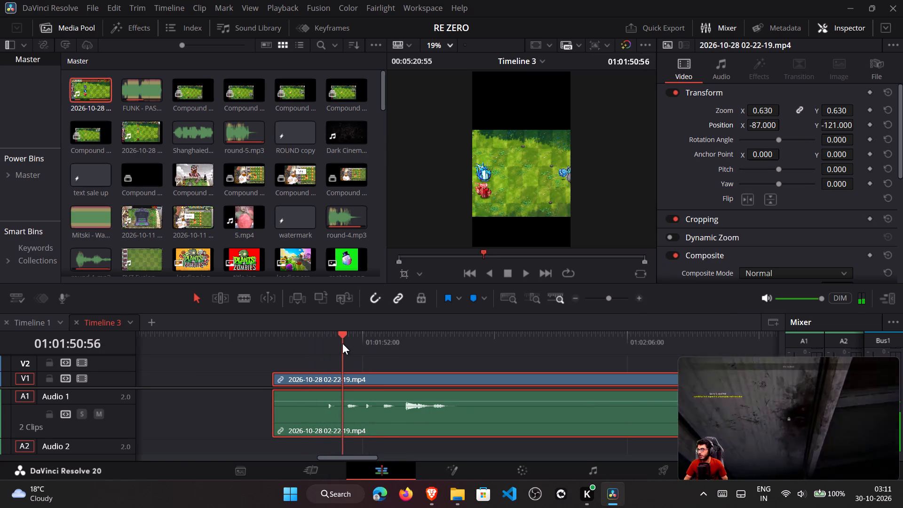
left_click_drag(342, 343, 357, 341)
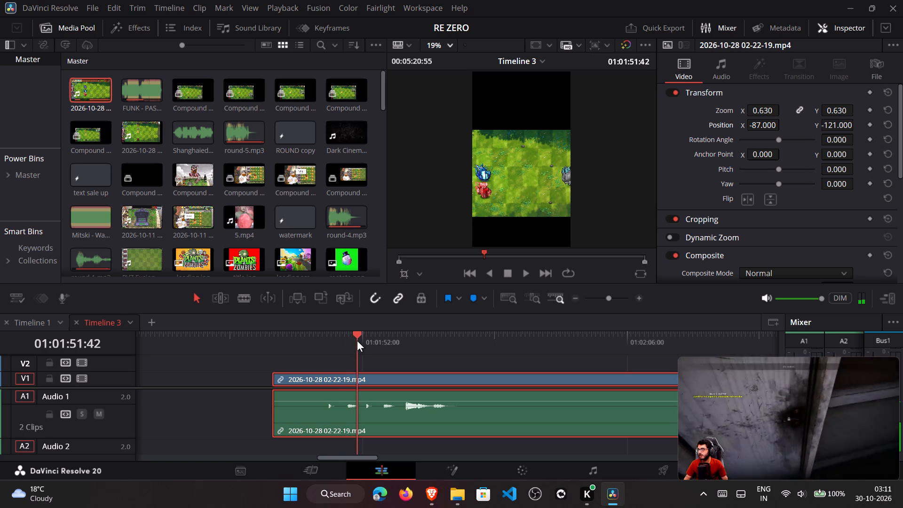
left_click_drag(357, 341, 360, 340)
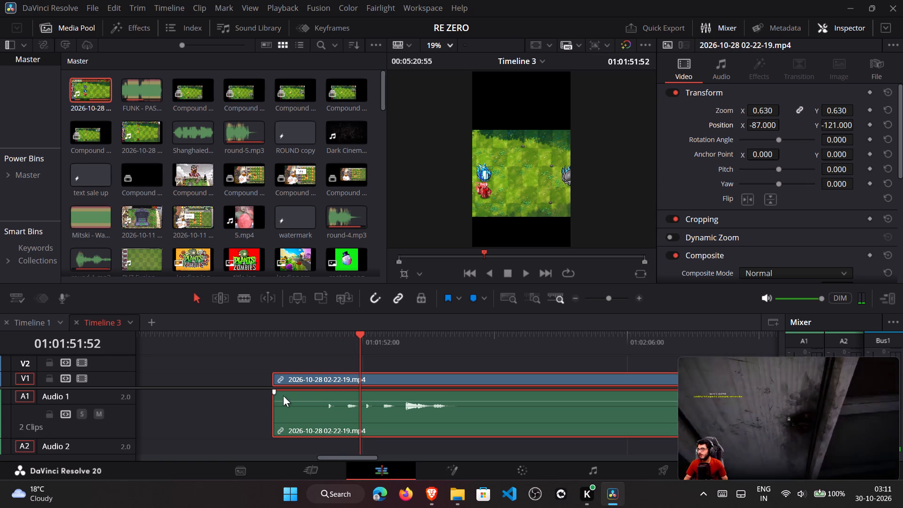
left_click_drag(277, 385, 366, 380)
Trim the start of the second gameplay clip further to 01:02:29:32, cutting the footage before the next zombie appears.
left_click_drag(365, 349, 385, 348)
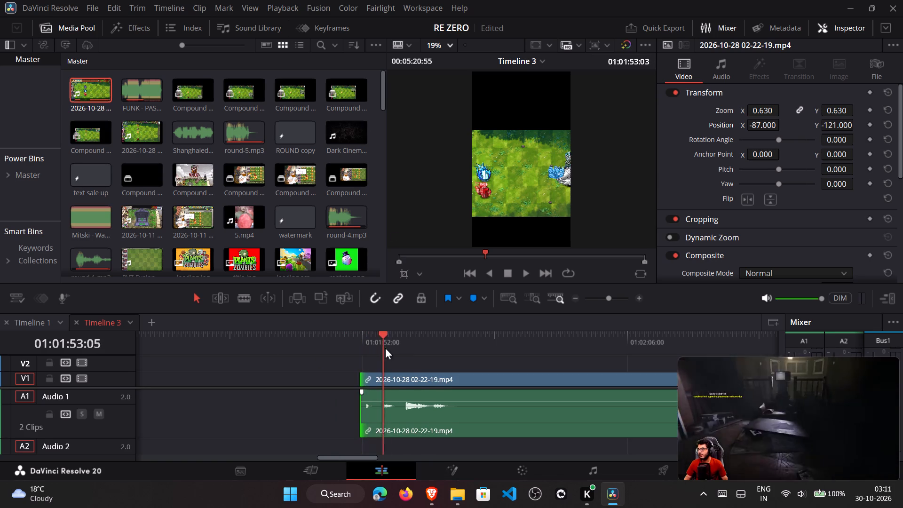
left_click_drag(385, 348, 572, 341)
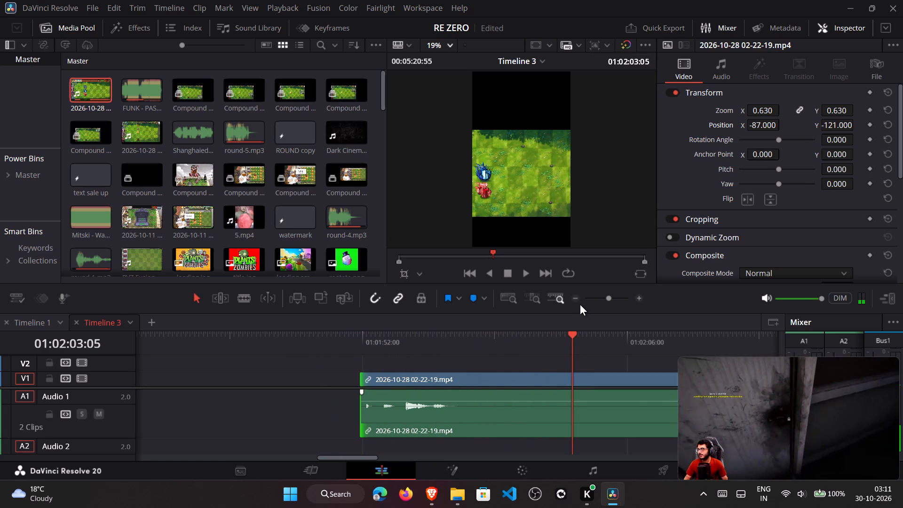
double_click(575, 300)
left_click_drag(508, 349, 603, 344)
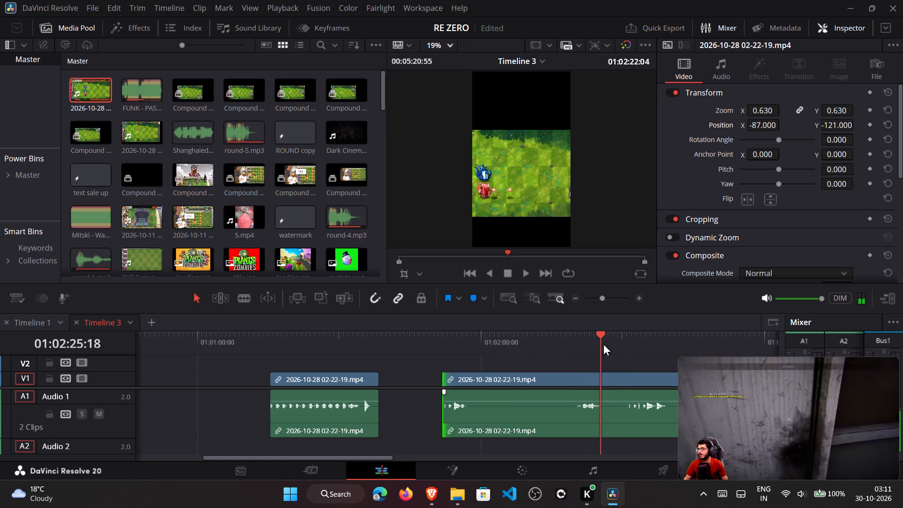
left_click_drag(603, 344, 656, 338)
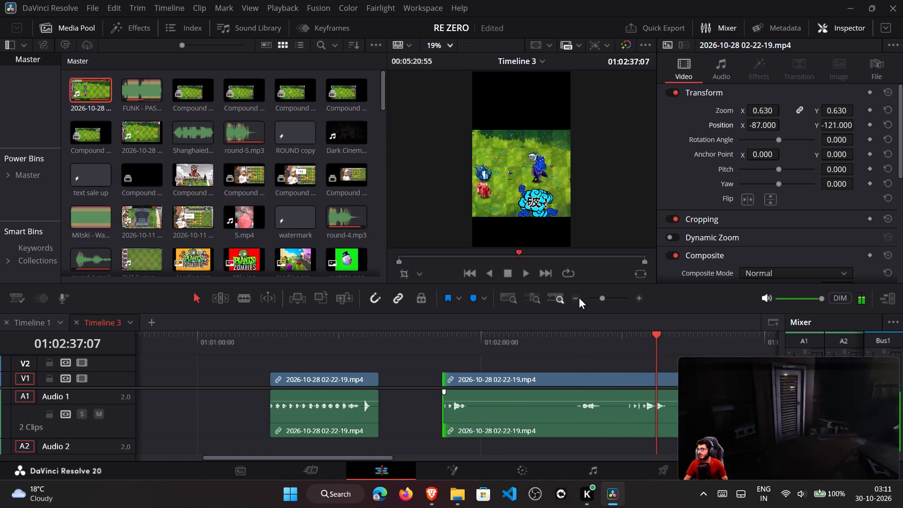
left_click(574, 296)
left_click_drag(512, 341, 539, 336)
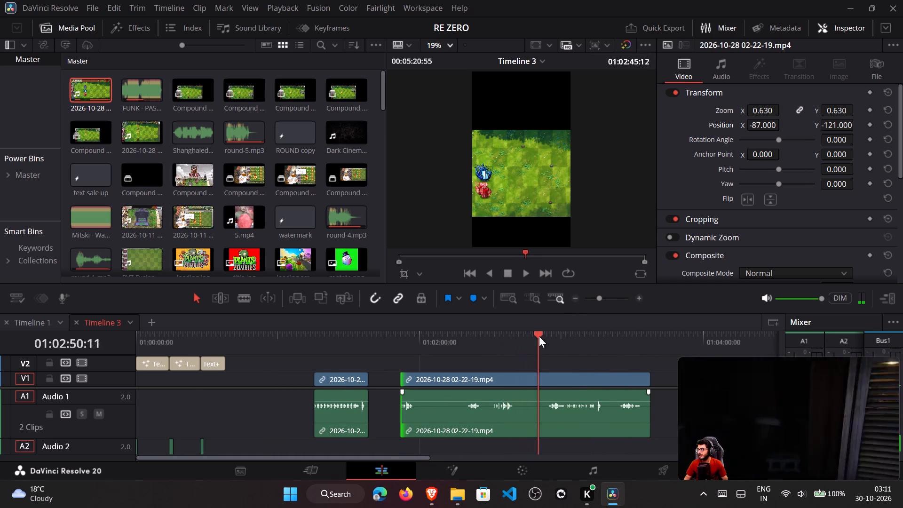
left_click_drag(539, 336, 488, 335)
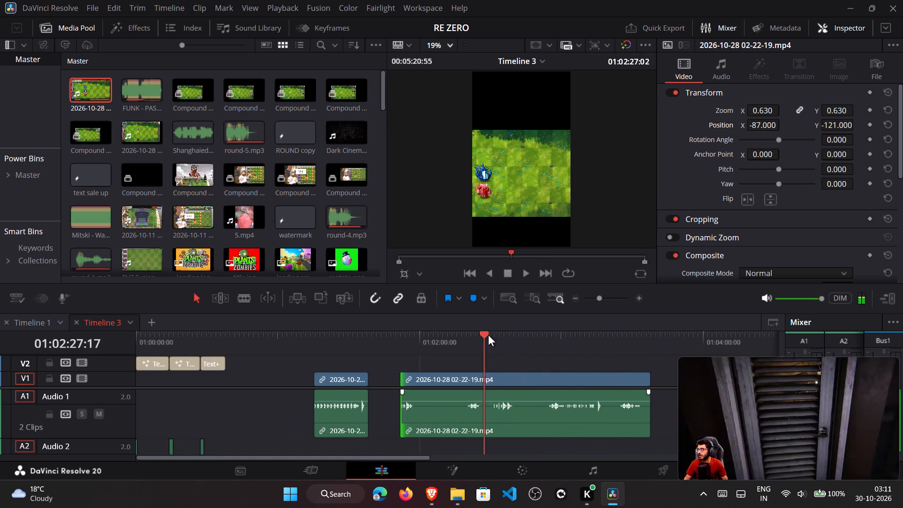
left_click_drag(488, 335, 481, 335)
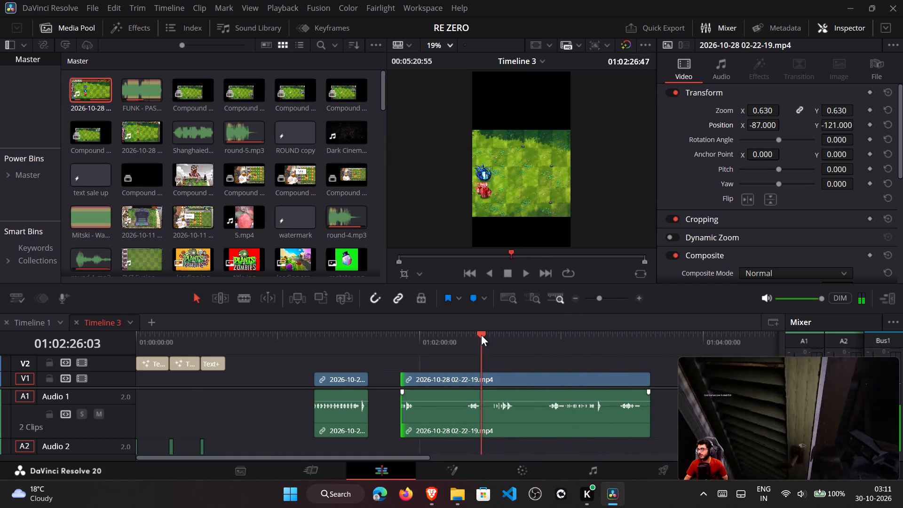
left_click_drag(481, 335, 489, 335)
left_click_drag(404, 380, 484, 374)
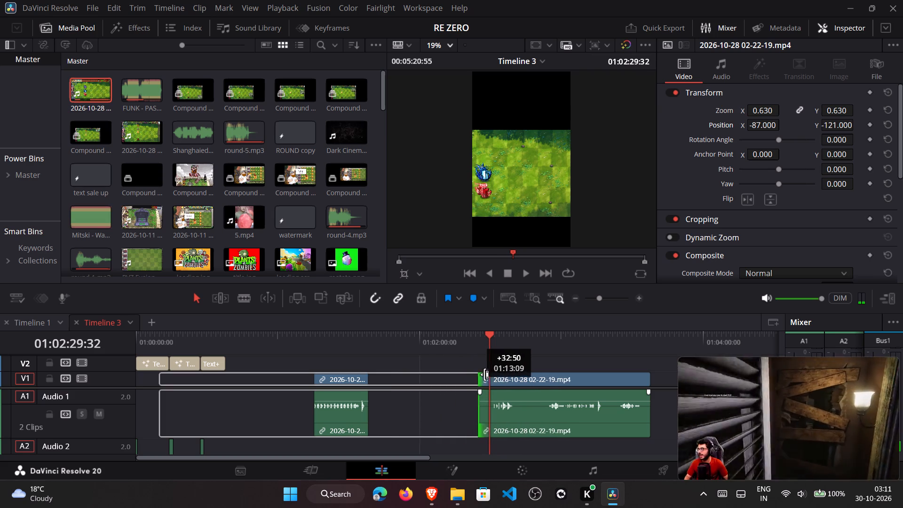
left_click_drag(484, 374, 490, 373)
Fine-trim the start of the second gameplay clip to 01:02:32:25, where the zombie enters at the lawn's edge.
triple_click(641, 295)
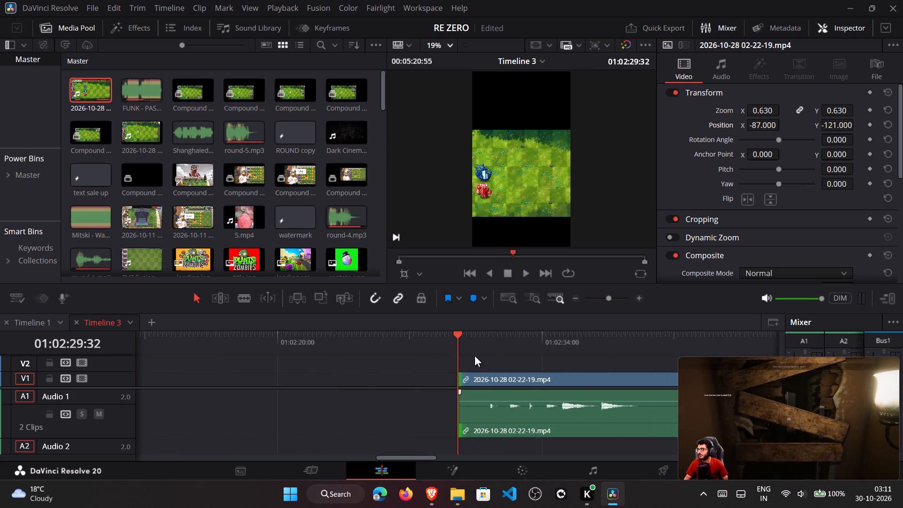
left_click_drag(468, 346, 512, 341)
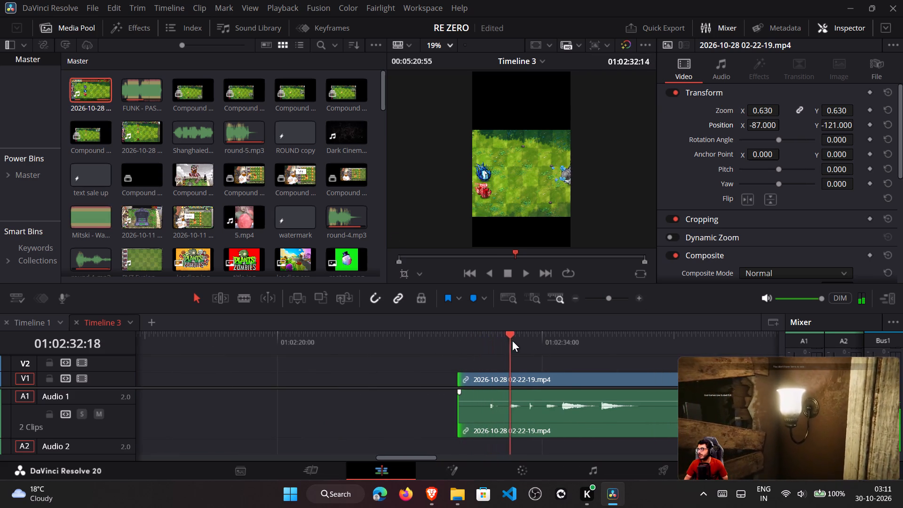
left_click_drag(512, 341, 526, 332)
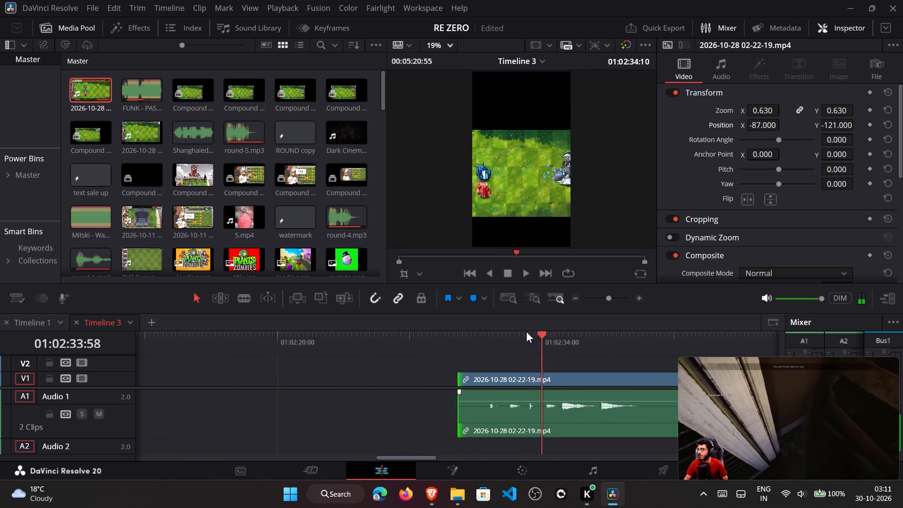
left_click_drag(526, 332, 602, 324)
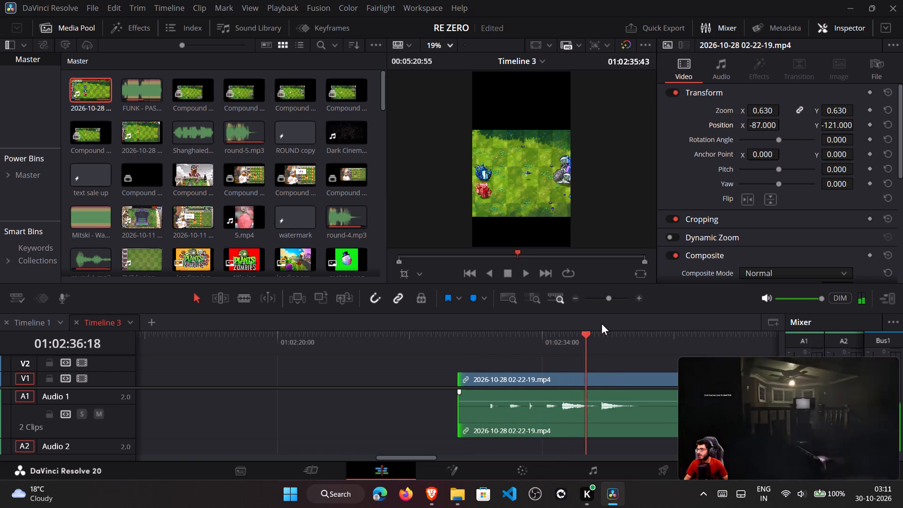
left_click_drag(602, 324, 586, 323)
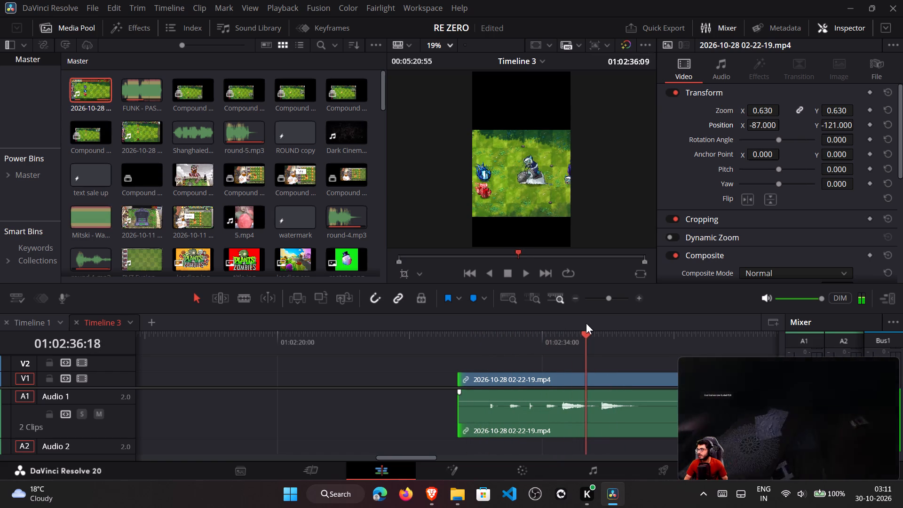
left_click_drag(586, 323, 489, 330)
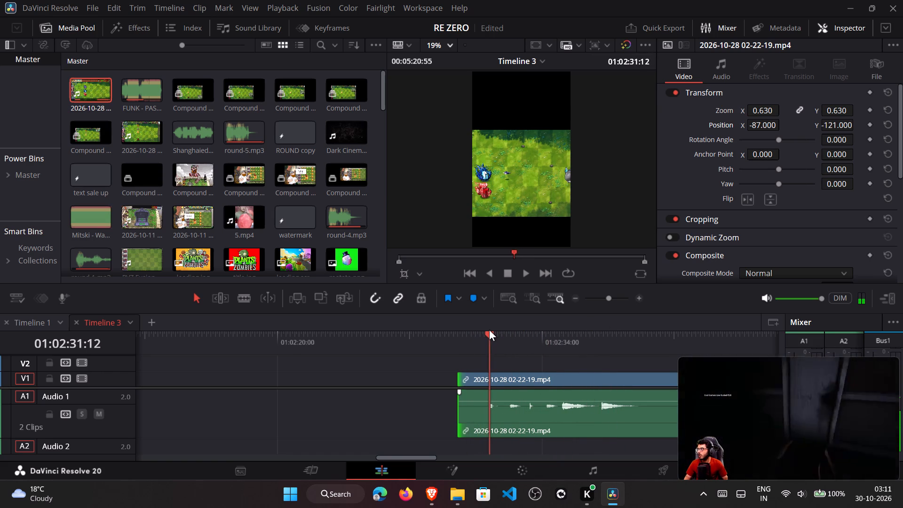
left_click_drag(489, 330, 507, 326)
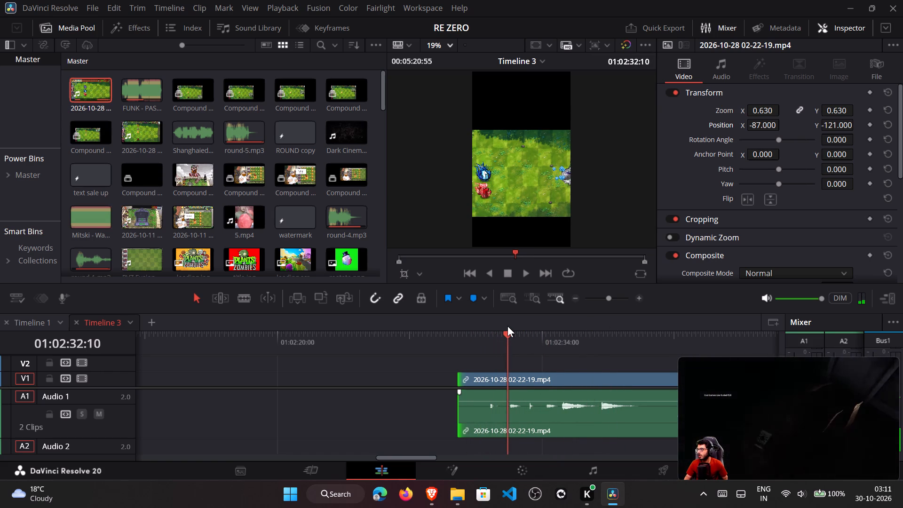
left_click_drag(507, 326, 514, 325)
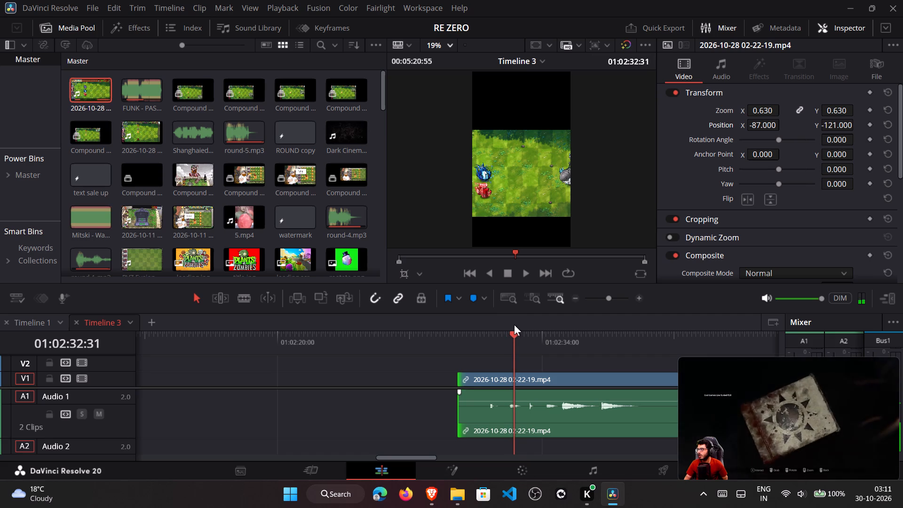
left_click_drag(514, 325, 512, 324)
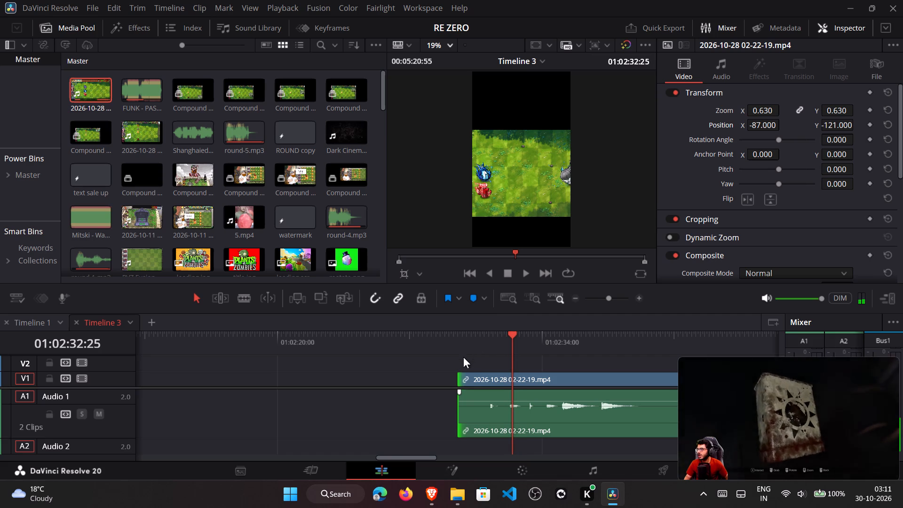
left_click_drag(459, 373, 515, 365)
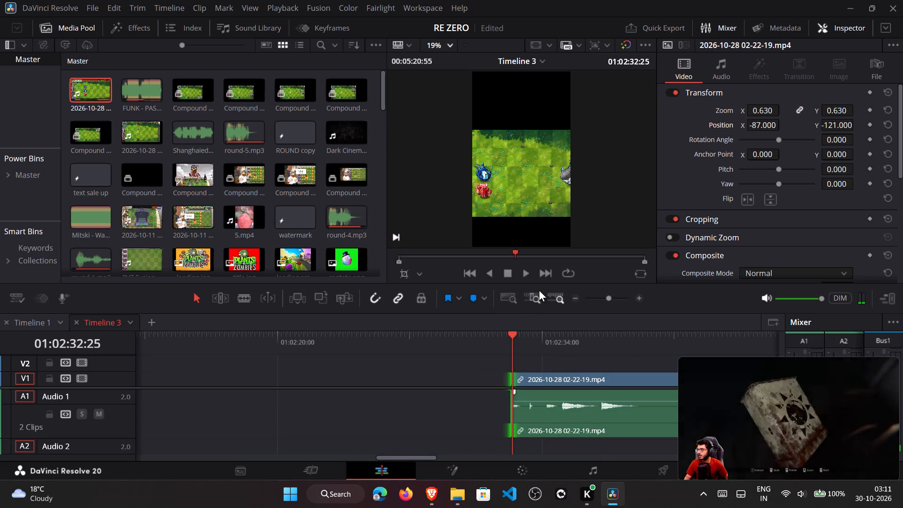
Play the trimmed opening, and move the second gameplay clip earlier to start at about 01:01:40, leaving a short gap after the first clip.
left_click(529, 278)
double_click(576, 303)
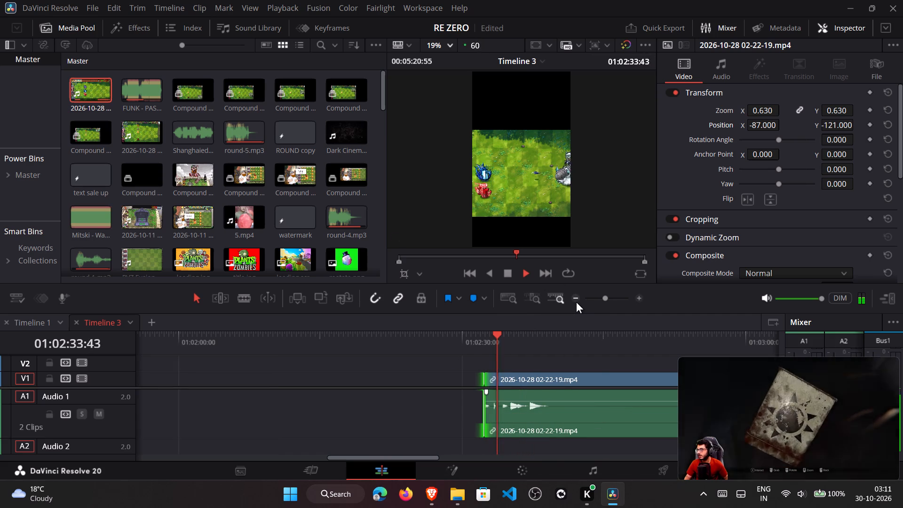
left_click(576, 302)
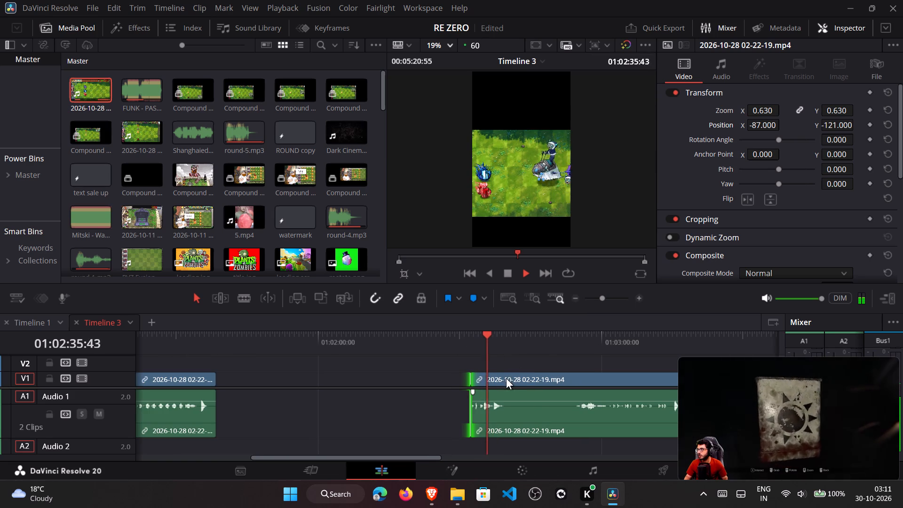
left_click(507, 274)
left_click_drag(491, 380, 273, 380)
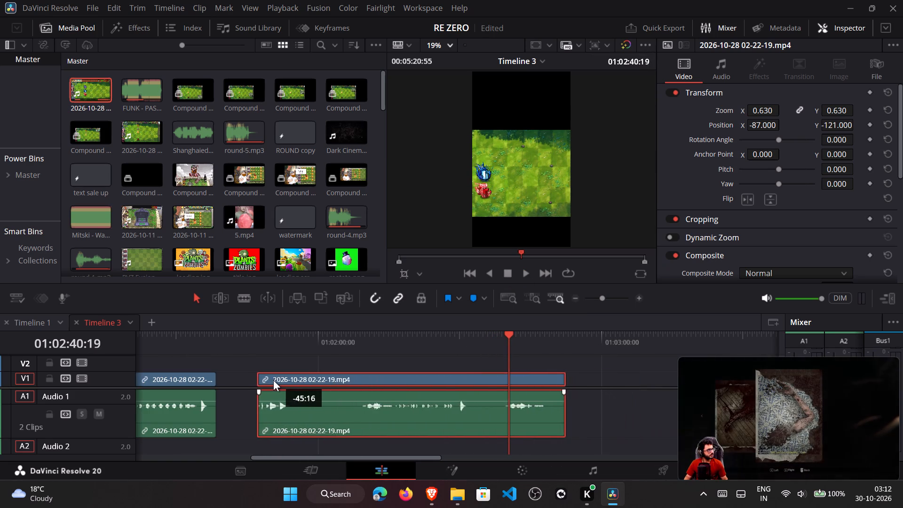
left_click_drag(273, 380, 244, 384)
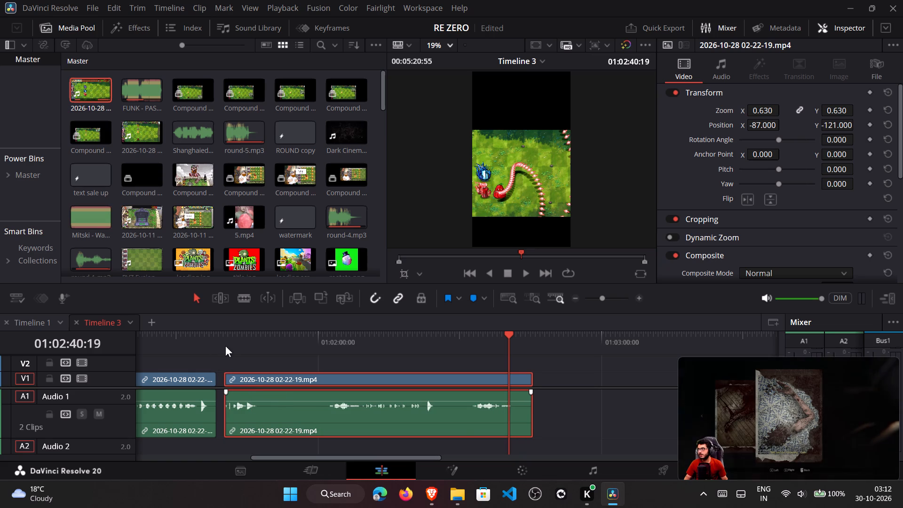
Split the second gameplay clip at 01:01:47:16 with the Blade tool.
left_click(225, 346)
left_click(638, 297)
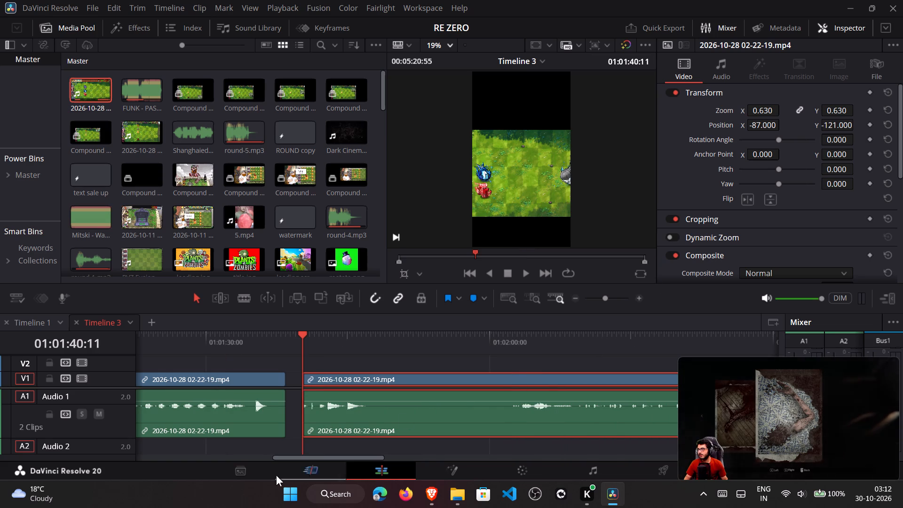
left_click_drag(320, 457, 333, 455)
left_click_drag(274, 331, 286, 332)
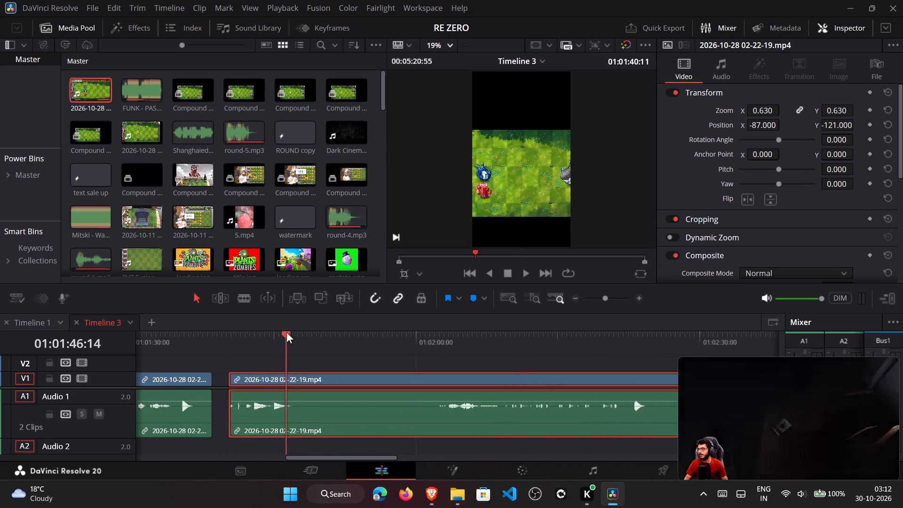
left_click_drag(286, 332, 294, 333)
double_click(641, 295)
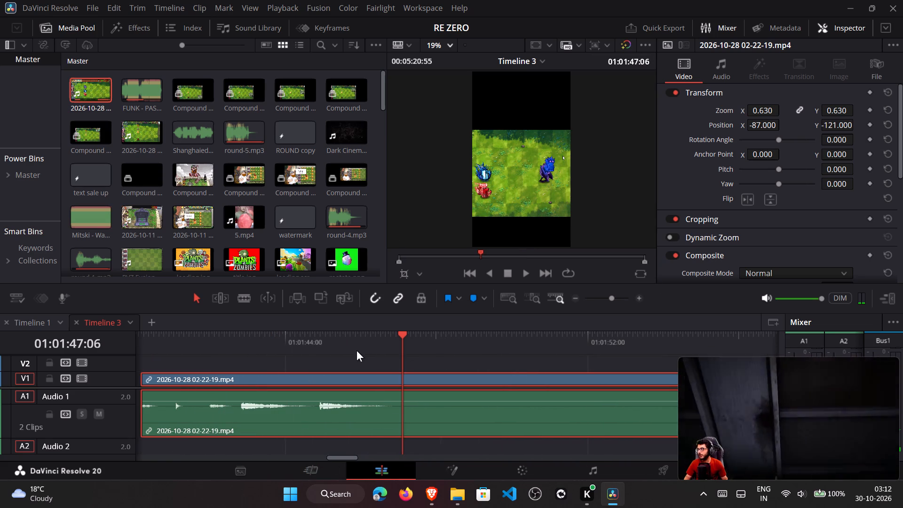
left_click_drag(364, 343, 409, 338)
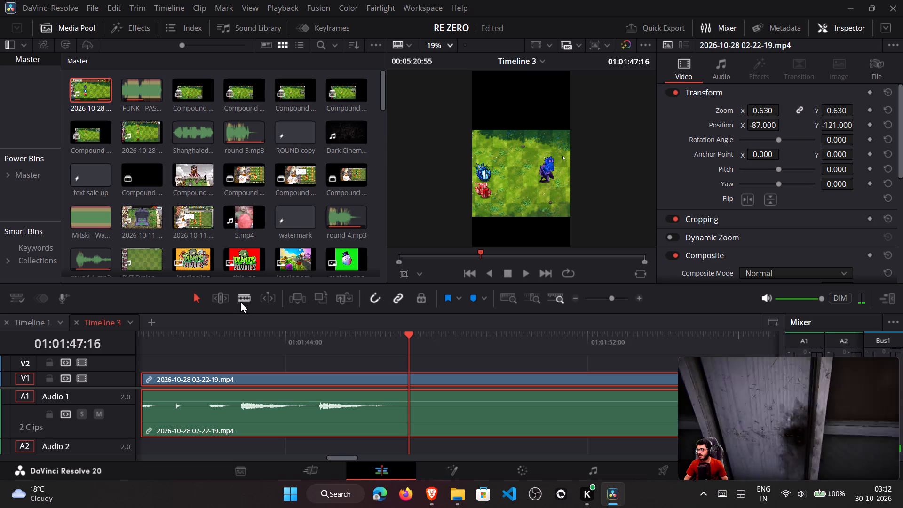
left_click(240, 302)
left_click(413, 382)
left_click(423, 363)
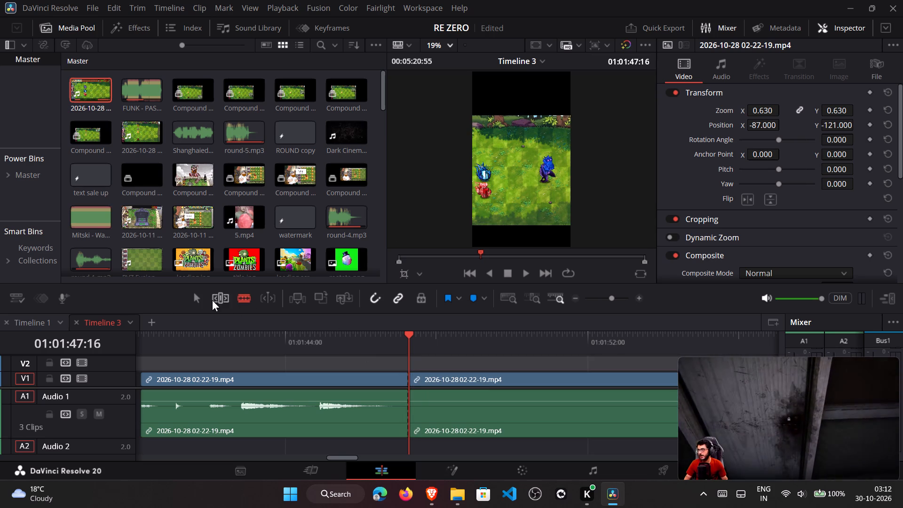
Move the short segment before the split earlier so it butts against the end of the first gameplay clip.
left_click(193, 299)
double_click(572, 297)
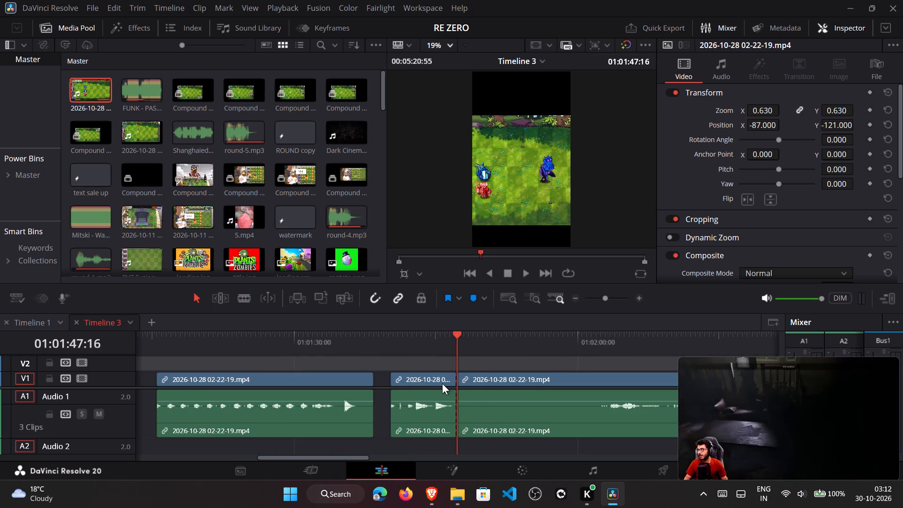
left_click_drag(442, 383, 430, 384)
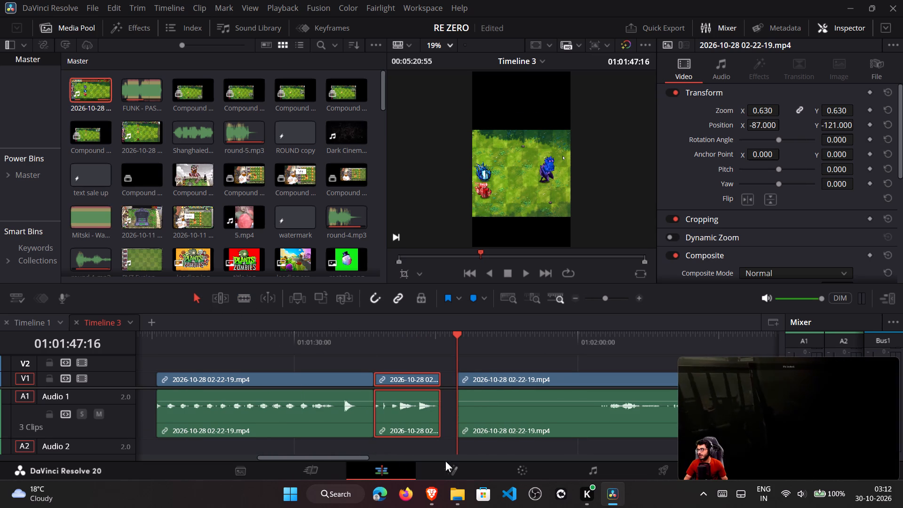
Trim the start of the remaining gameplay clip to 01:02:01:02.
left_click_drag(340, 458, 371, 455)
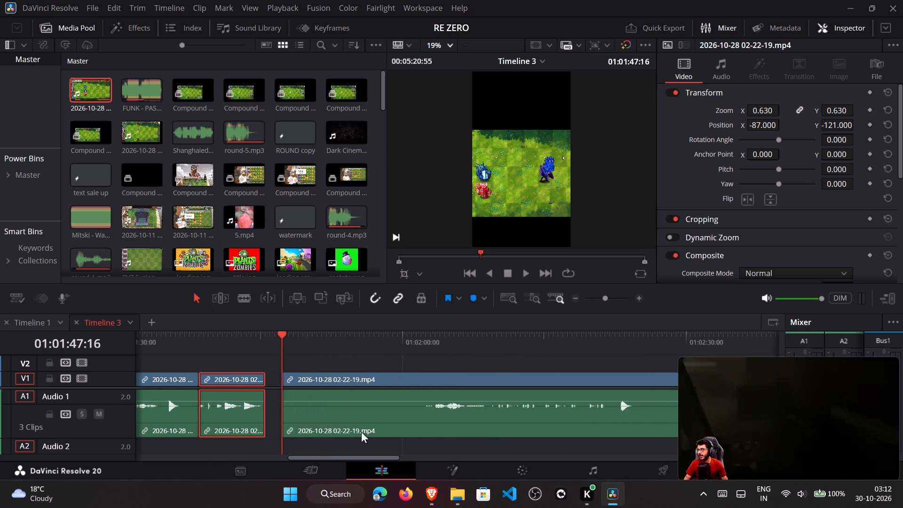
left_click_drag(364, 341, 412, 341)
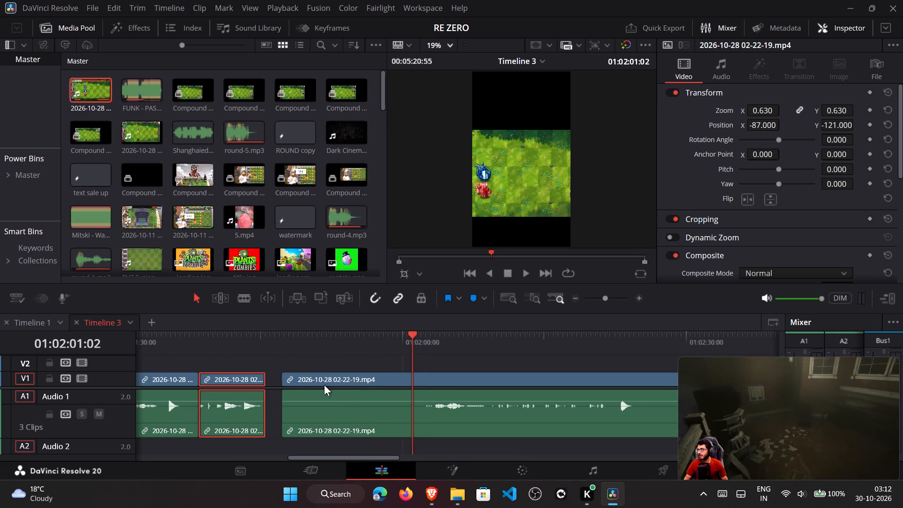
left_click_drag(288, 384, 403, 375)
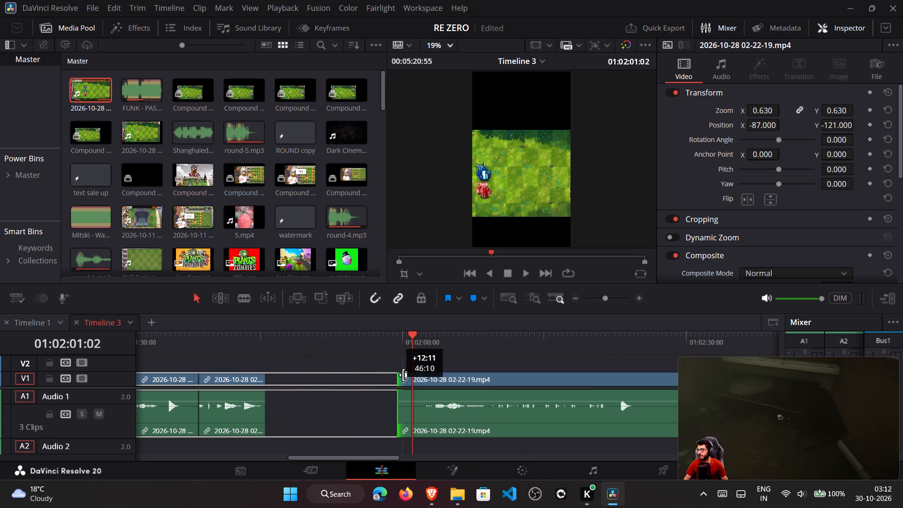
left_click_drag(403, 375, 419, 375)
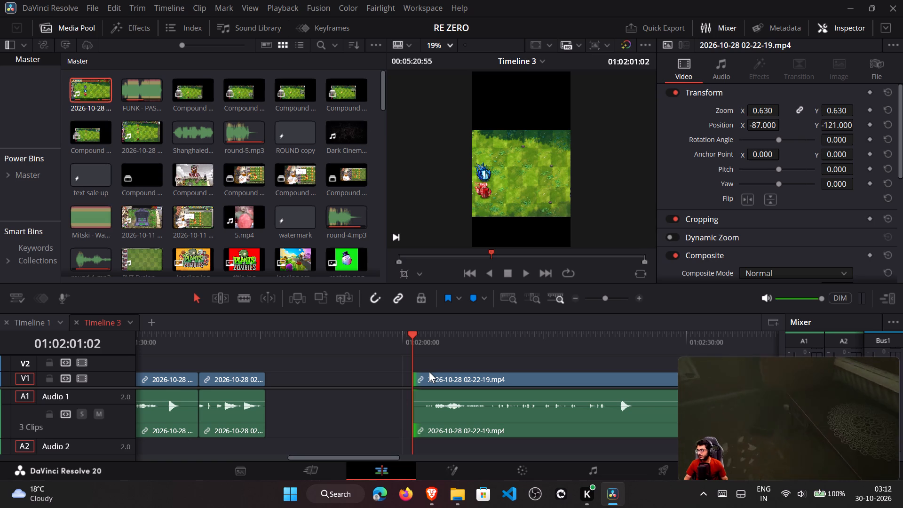
Examine the trimmed clip's footage from its start to about 01:02:10 for the next zombie encounter.
left_click(642, 298)
left_click_drag(372, 458, 387, 460)
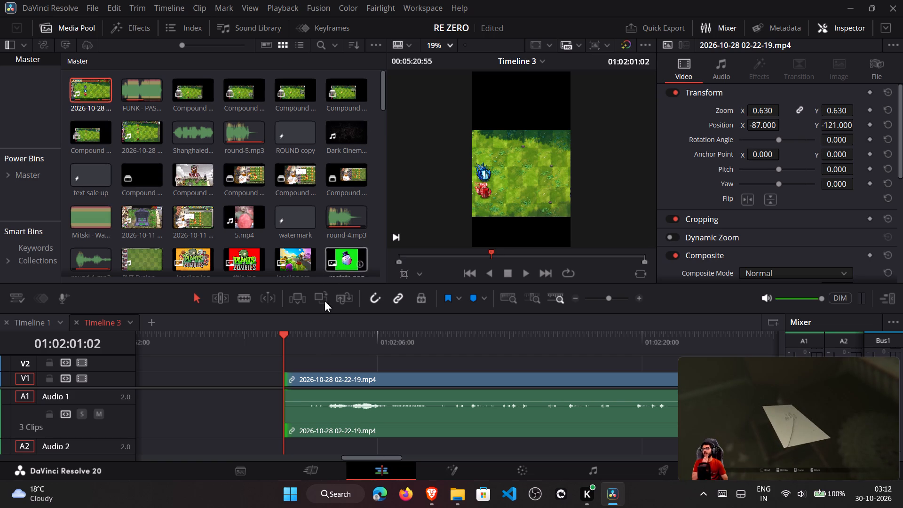
left_click(640, 302)
left_click_drag(379, 460, 388, 460)
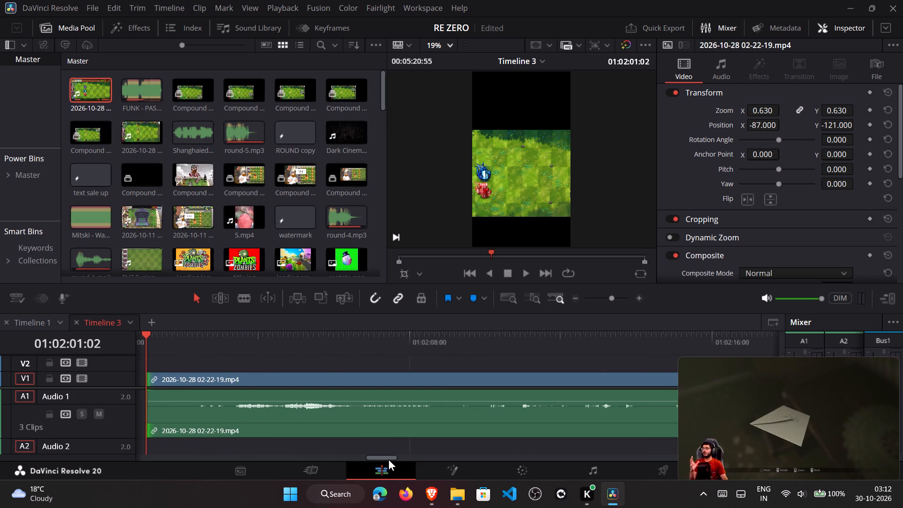
left_click_drag(388, 460, 387, 460)
left_click(230, 330)
left_click_drag(212, 341, 246, 337)
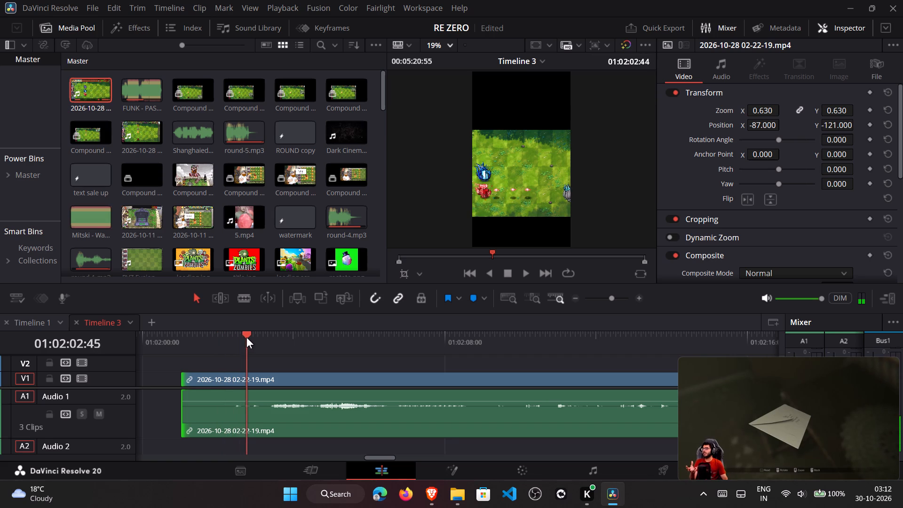
left_click_drag(246, 337, 298, 344)
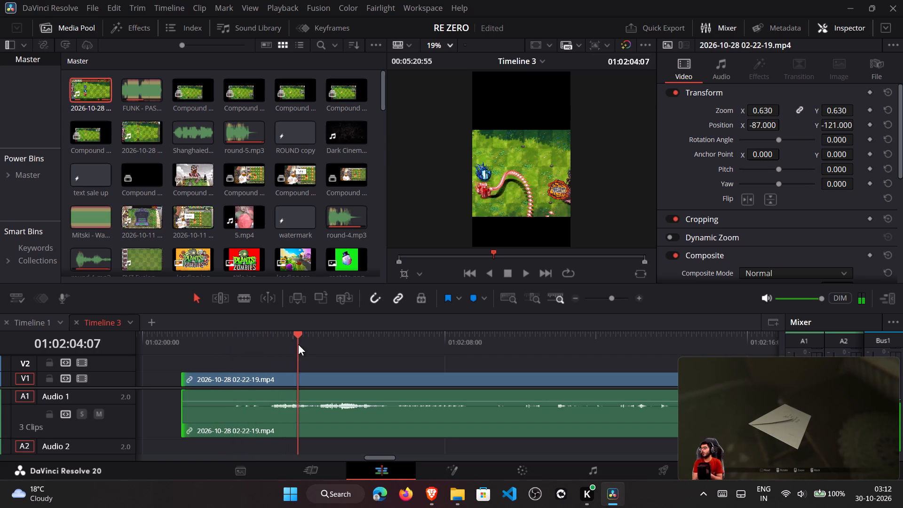
left_click_drag(298, 344, 524, 347)
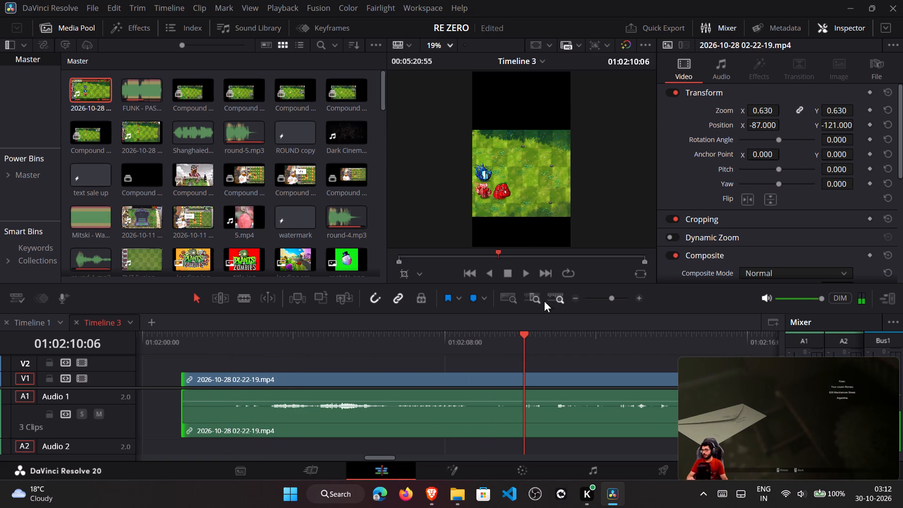
Trim the start of the remaining gameplay clip to 01:02:31:38, just before the later zombie enters the lawn.
left_click(570, 297)
double_click(572, 297)
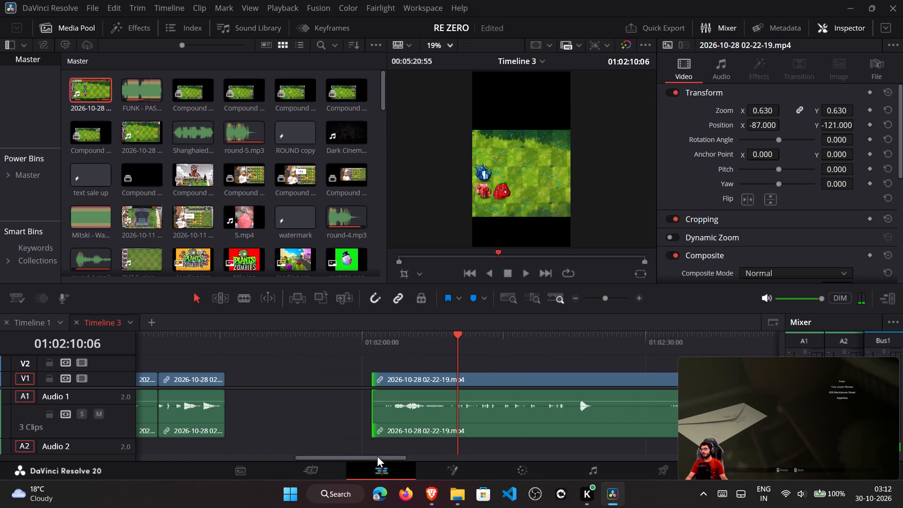
left_click_drag(379, 455, 404, 450)
left_click_drag(372, 333, 414, 333)
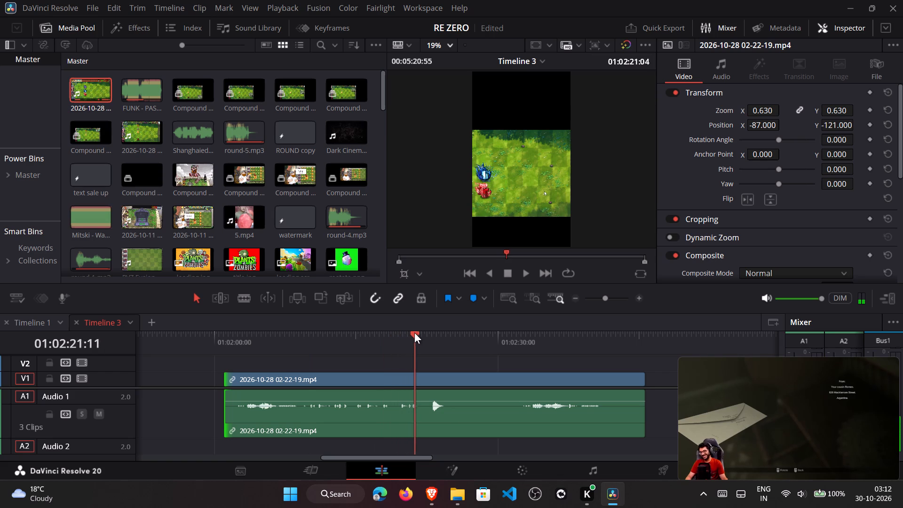
left_click_drag(414, 333, 522, 324)
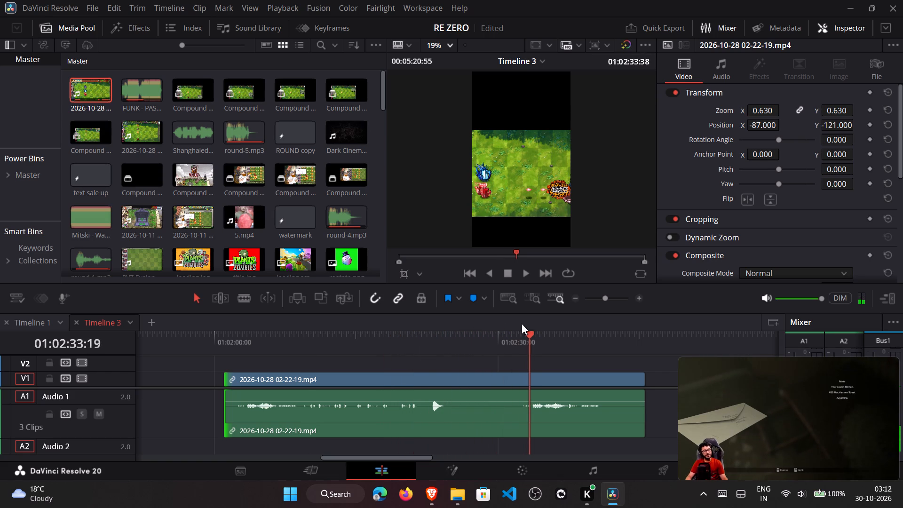
left_click_drag(522, 324, 514, 324)
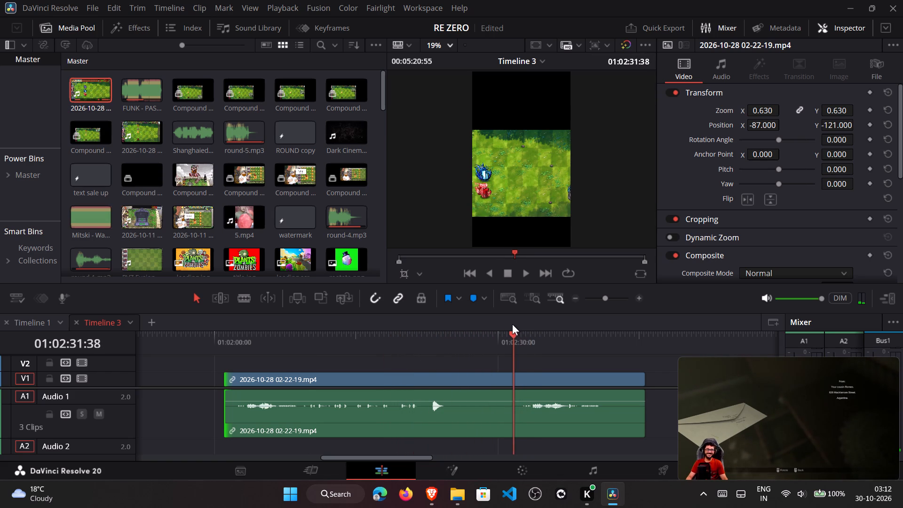
left_click_drag(231, 382, 521, 371)
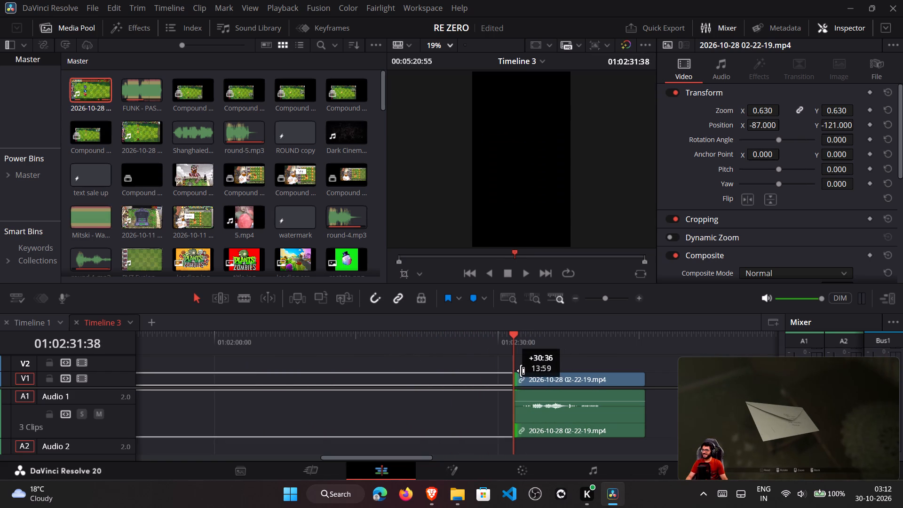
left_click_drag(521, 371, 518, 371)
Move the trimmed clip earlier to start at about 01:01:49, leaving a short gap after the second gameplay segment.
left_click(536, 373)
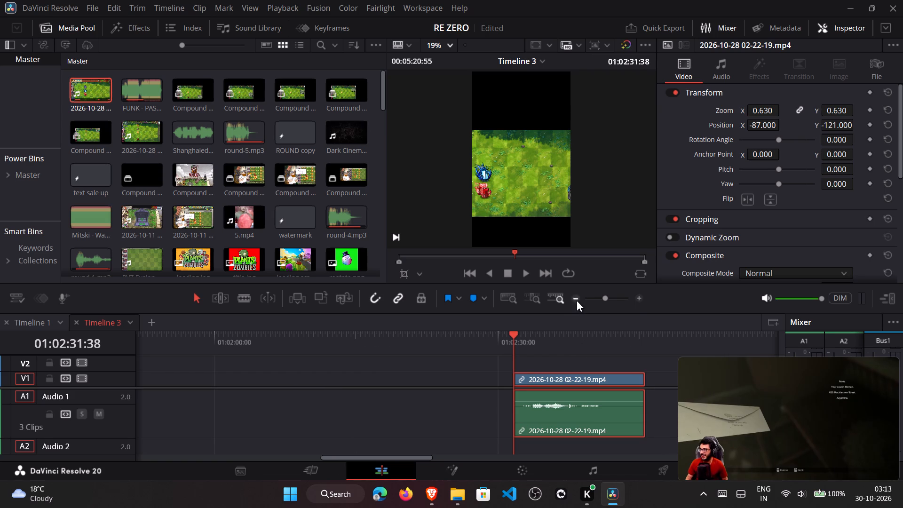
double_click(577, 301)
left_click(355, 343)
left_click_drag(474, 377, 373, 383)
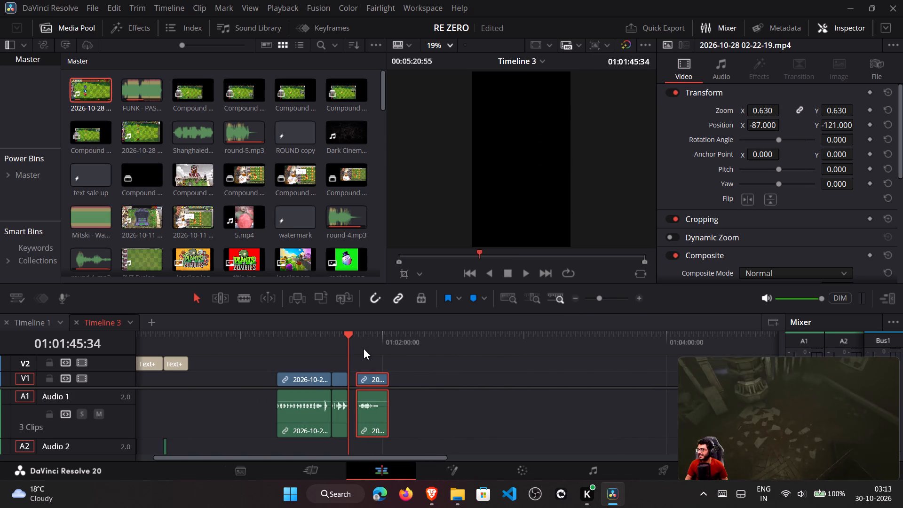
Play the moved clip's opening and fine-trim its start to 01:01:49:31, where the zombie appears at the lawn's edge.
left_click(364, 349)
triple_click(642, 301)
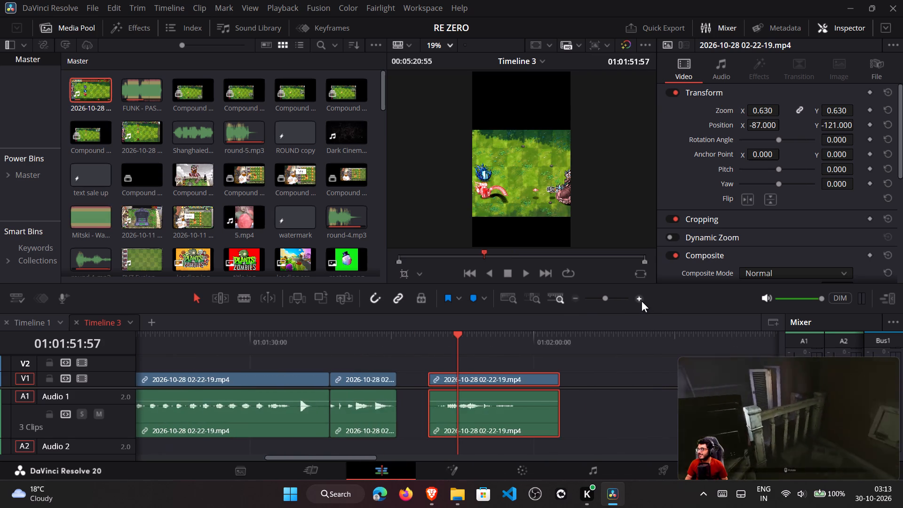
left_click(642, 301)
left_click(327, 338)
left_click(337, 337)
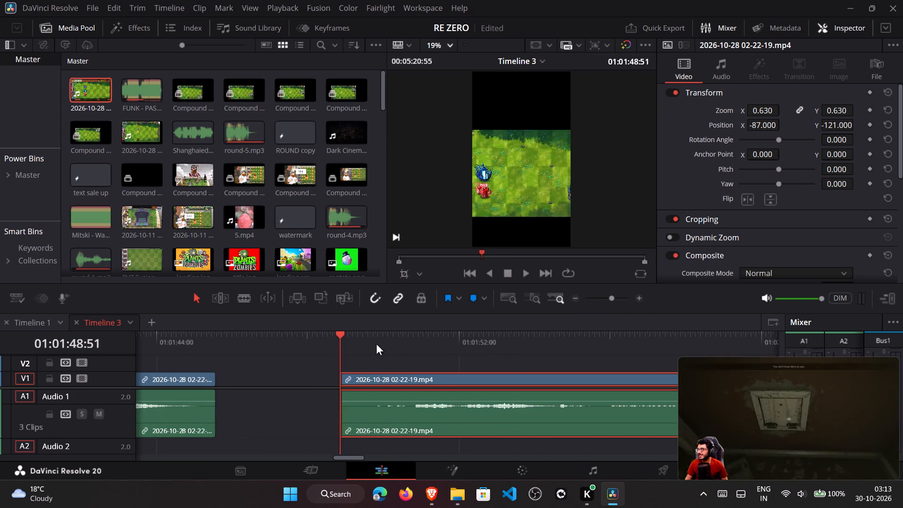
left_click(532, 271)
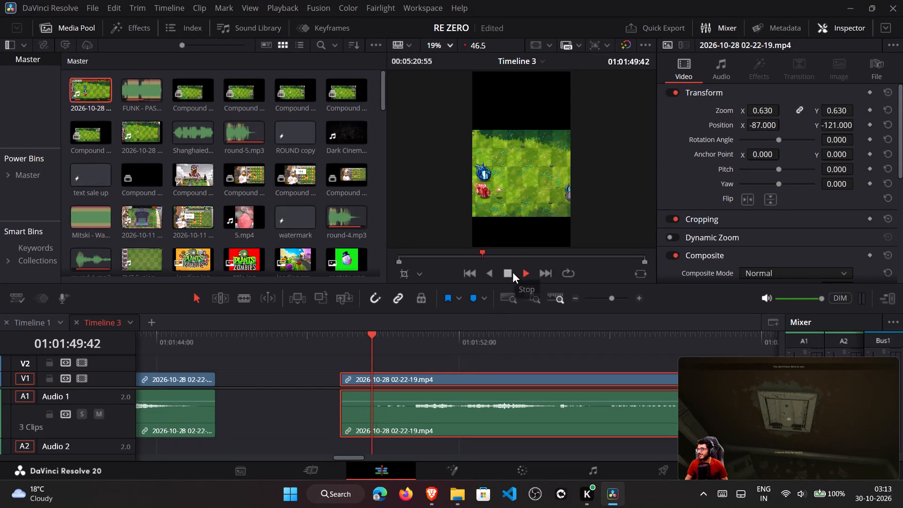
left_click(513, 272)
left_click(364, 344)
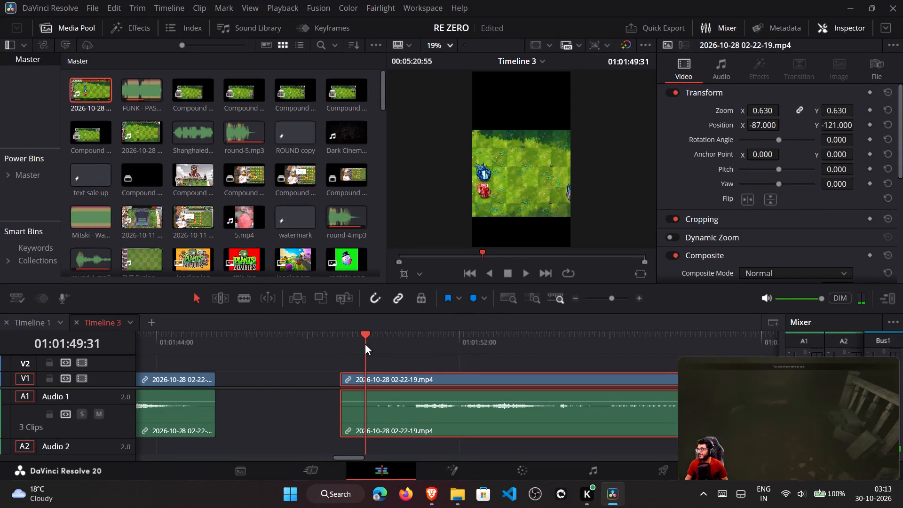
left_click_drag(344, 382, 369, 377)
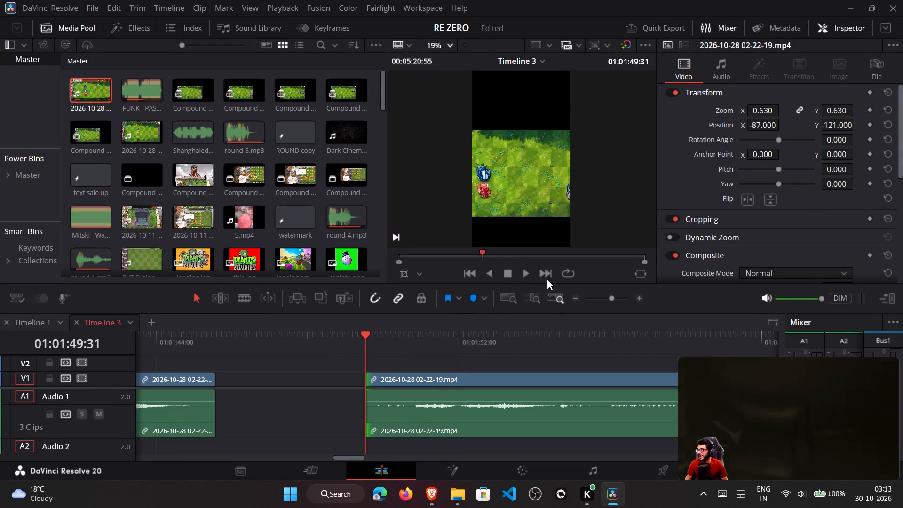
Play the third gameplay clip through its encounter and trim its end to 01:01:58:52.
left_click(528, 274)
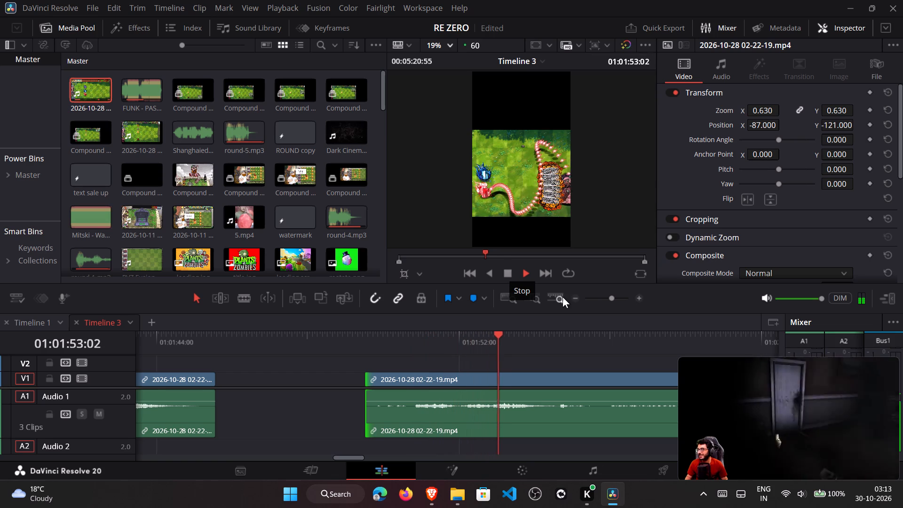
left_click(574, 298)
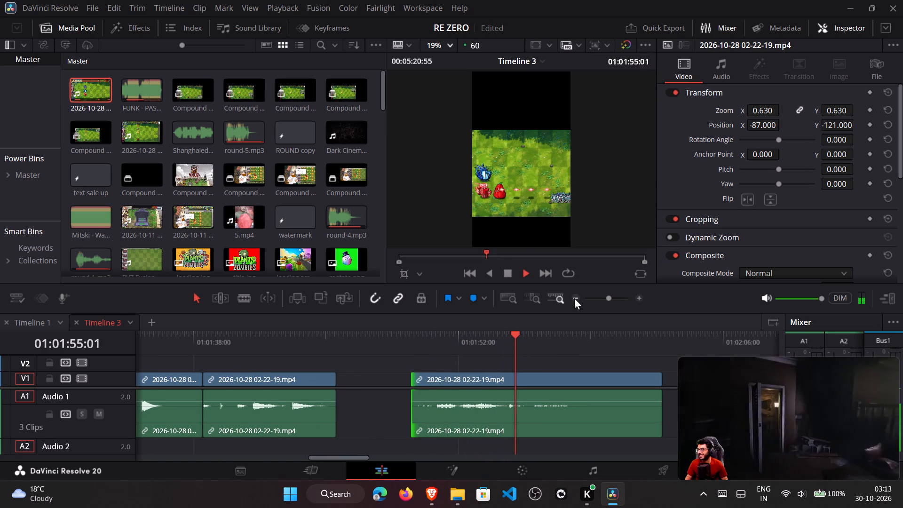
left_click(507, 277)
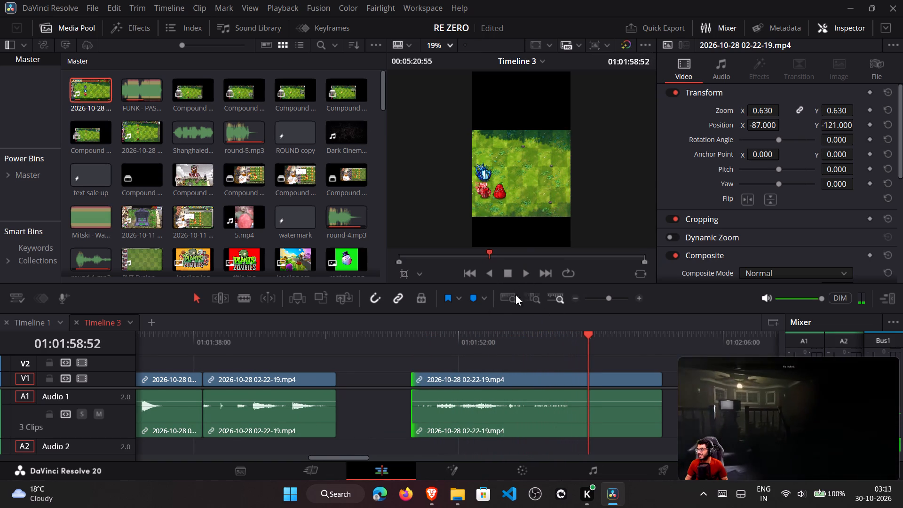
left_click_drag(662, 378, 588, 389)
Move the third gameplay clip earlier so it butts against the end of the second segment.
left_click_drag(483, 381, 413, 405)
Move all three gameplay clips together earlier so they start right after the last Text+ title.
triple_click(579, 297)
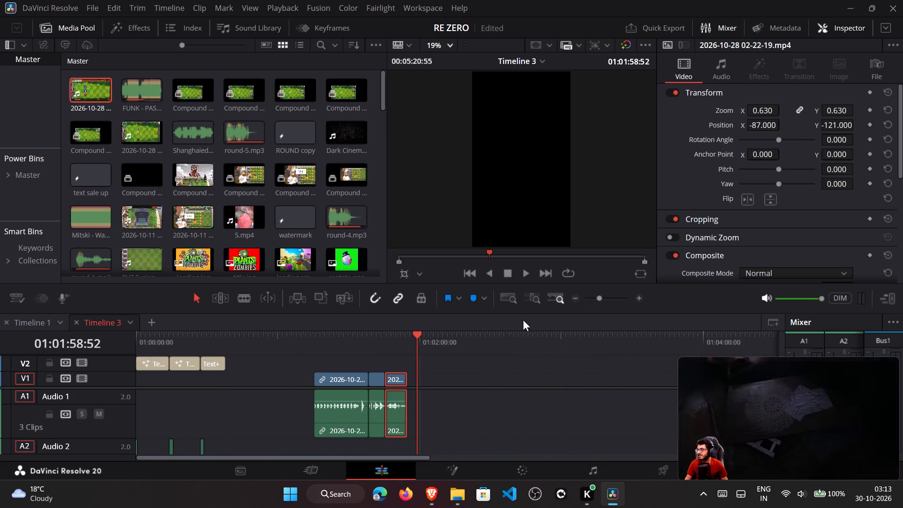
left_click_drag(299, 359, 401, 385)
left_click_drag(347, 380, 237, 383)
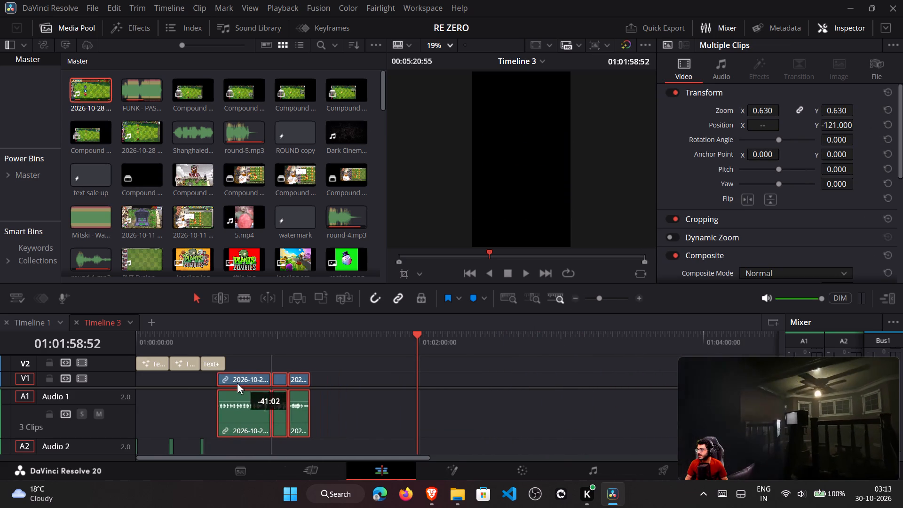
left_click_drag(237, 383, 261, 384)
left_click(352, 379)
Examine the first gameplay clip at 01:00:48:16 along with its composite and speed change settings.
left_click(259, 385)
left_click(250, 334)
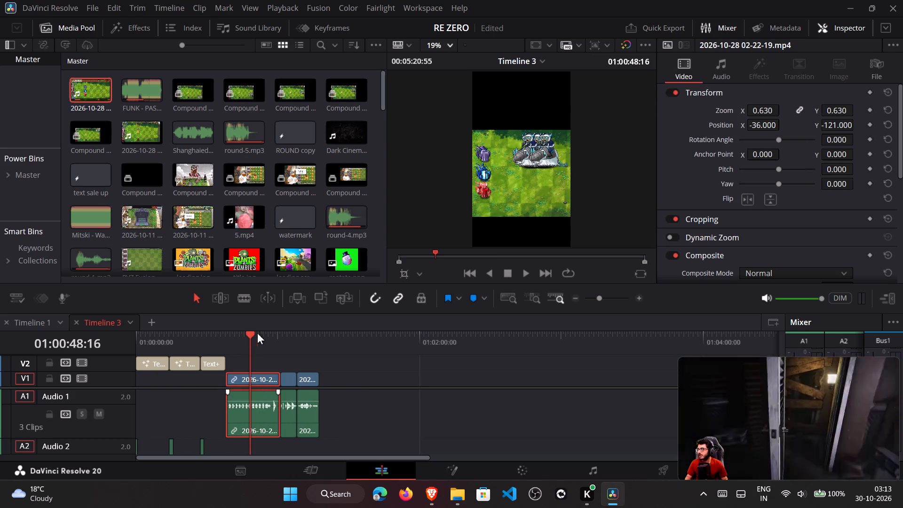
left_click_drag(902, 143, 902, 149)
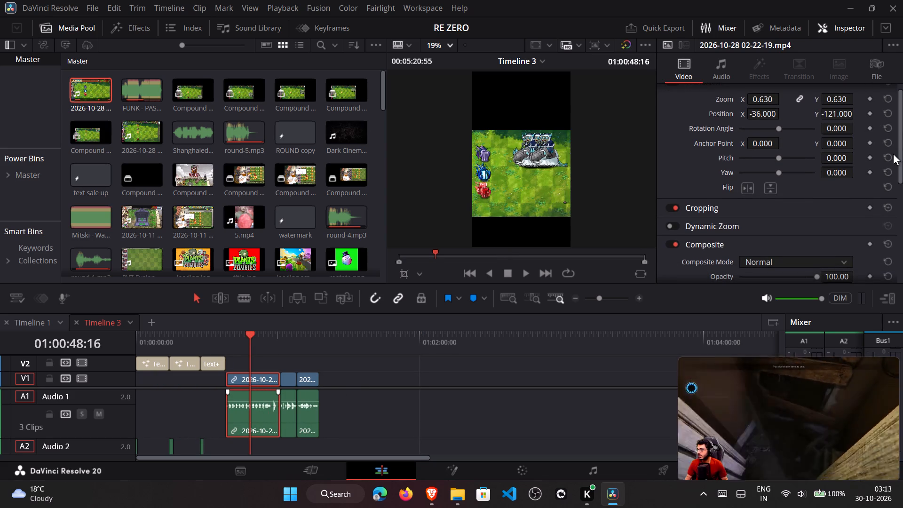
left_click_drag(902, 151, 902, 173)
Shorten the FUNK - PASSO MARCADO.mp3 music on Audio 3 so it ends near the end of the Text+ titles.
scroll(411, 418, "down", 2)
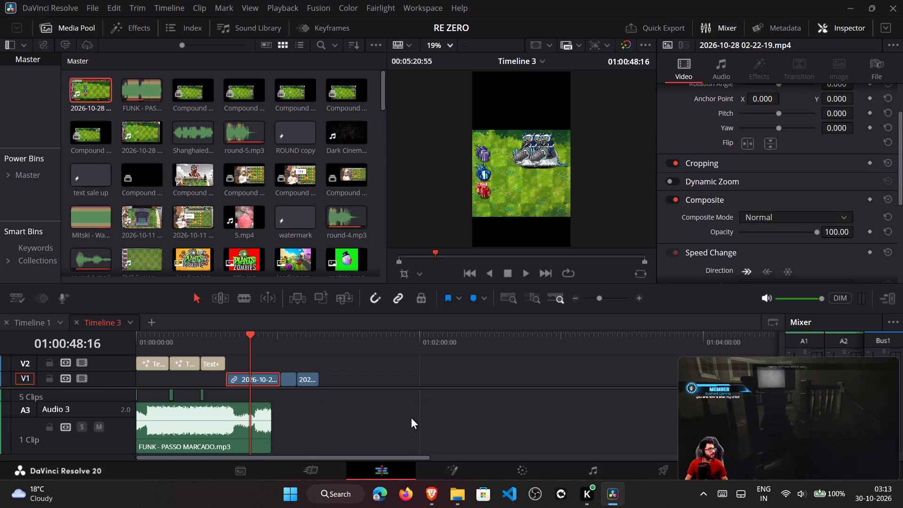
left_click_drag(265, 439, 209, 437)
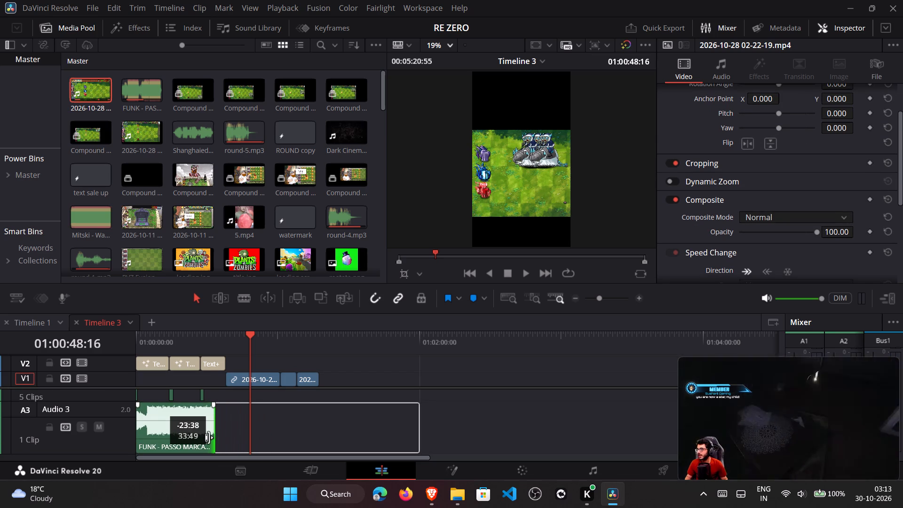
left_click_drag(209, 437, 215, 434)
left_click(238, 428)
scroll(281, 417, "up", 2)
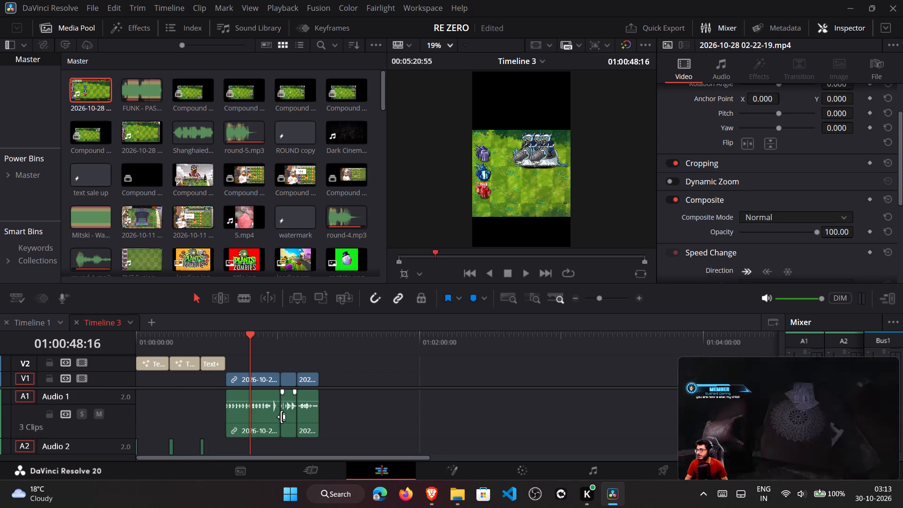
Convert the first gameplay clip into a new compound clip.
left_click(250, 381)
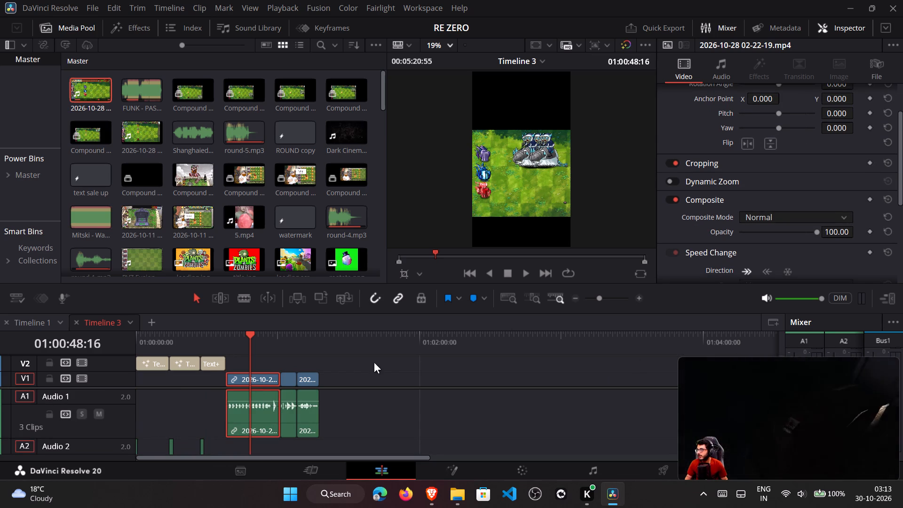
right_click(267, 380)
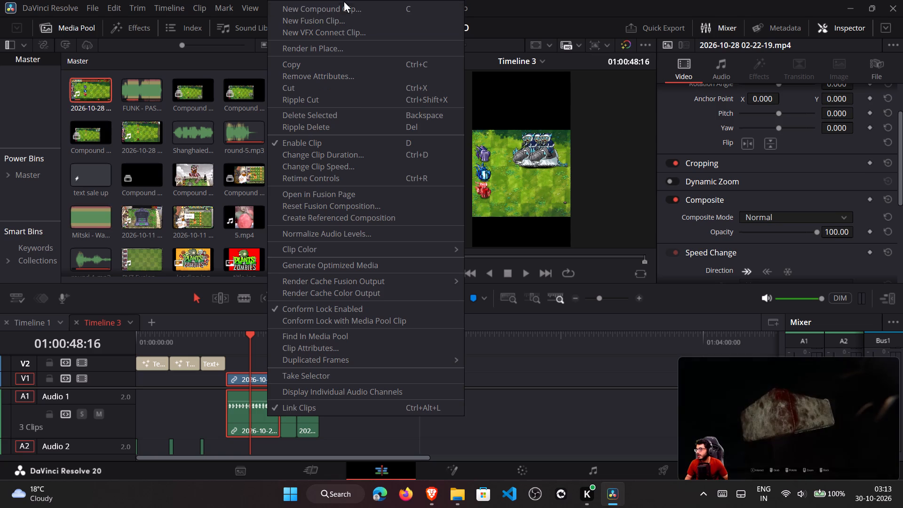
left_click(343, 4)
left_click(535, 281)
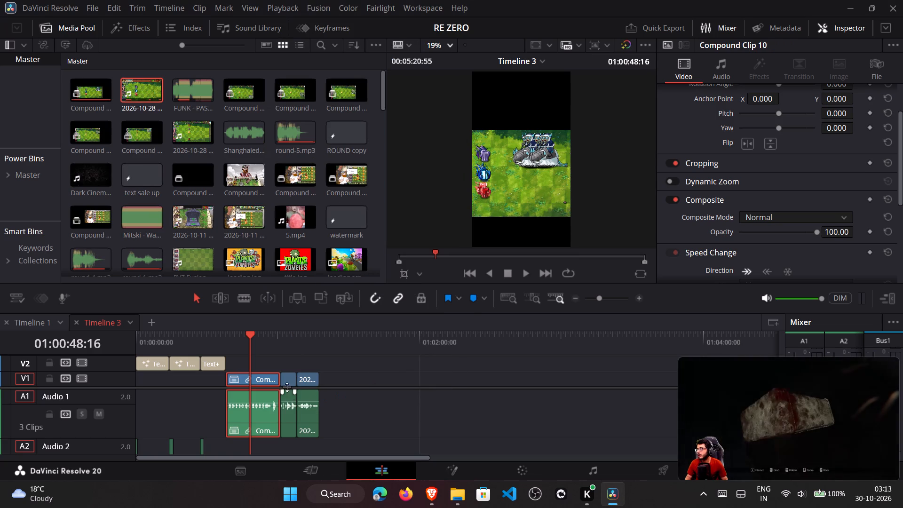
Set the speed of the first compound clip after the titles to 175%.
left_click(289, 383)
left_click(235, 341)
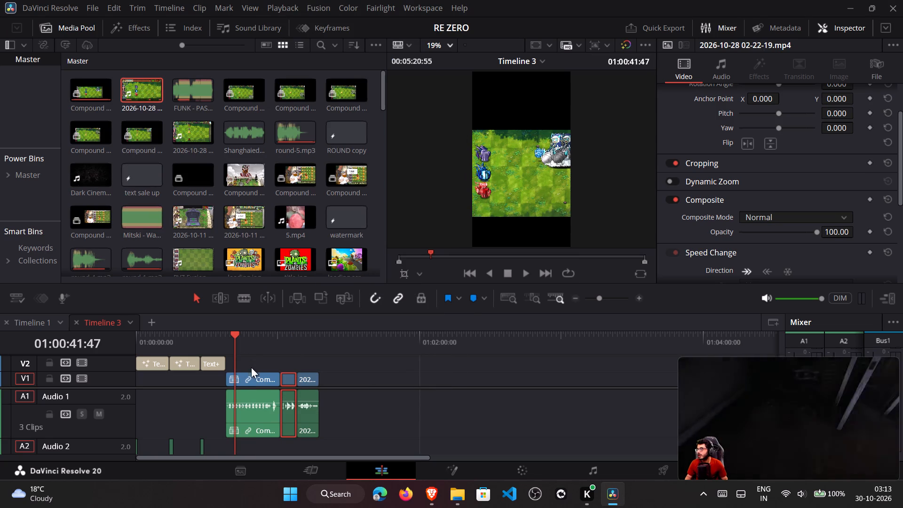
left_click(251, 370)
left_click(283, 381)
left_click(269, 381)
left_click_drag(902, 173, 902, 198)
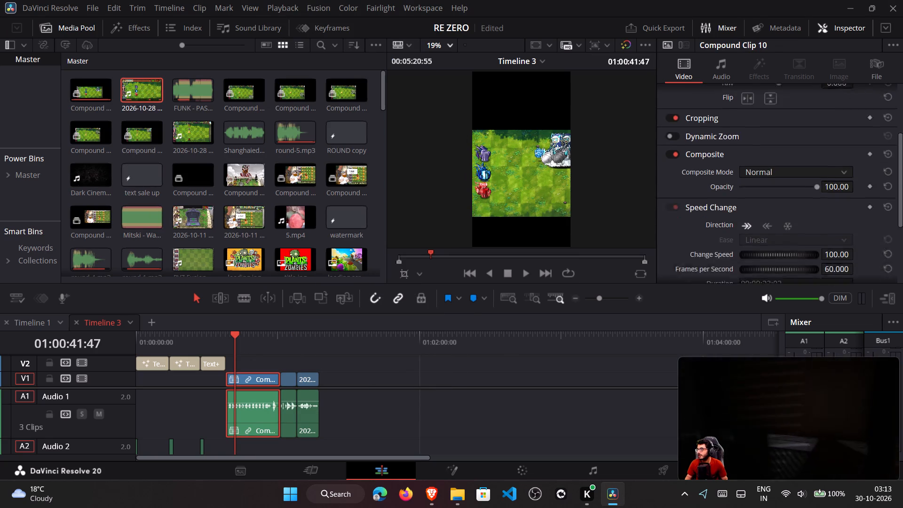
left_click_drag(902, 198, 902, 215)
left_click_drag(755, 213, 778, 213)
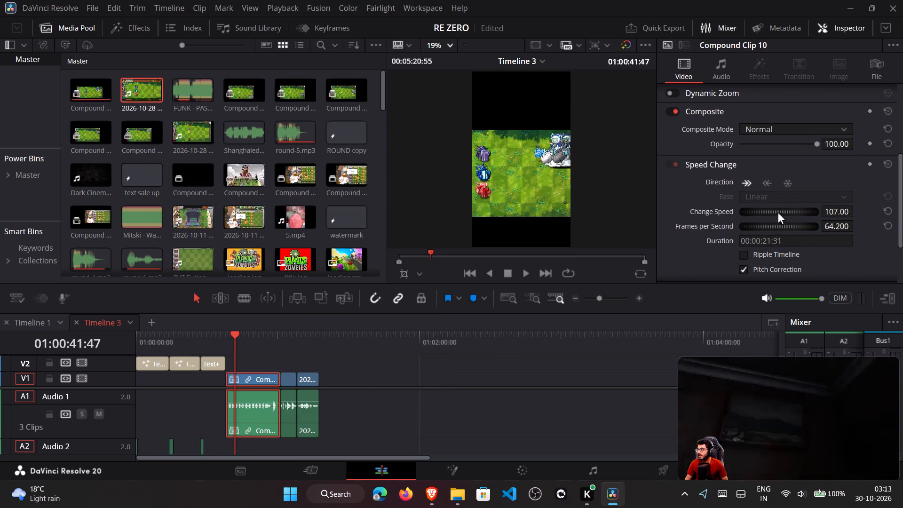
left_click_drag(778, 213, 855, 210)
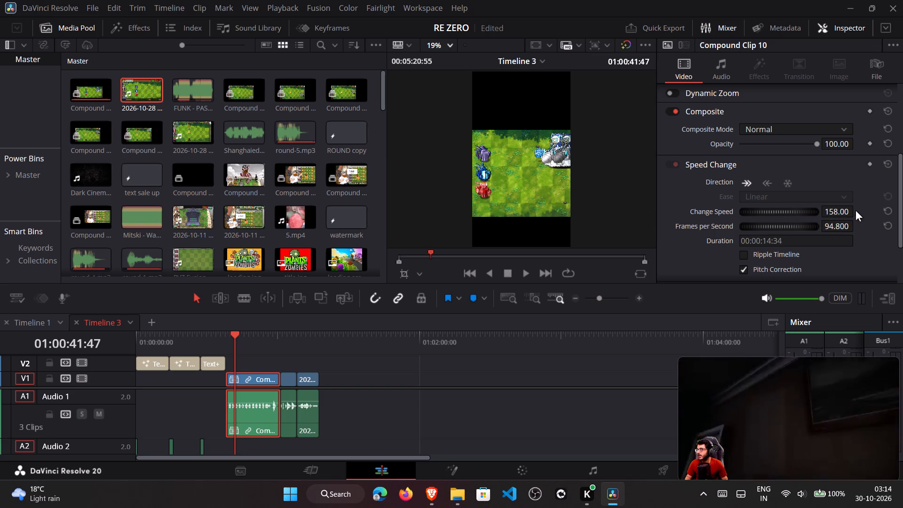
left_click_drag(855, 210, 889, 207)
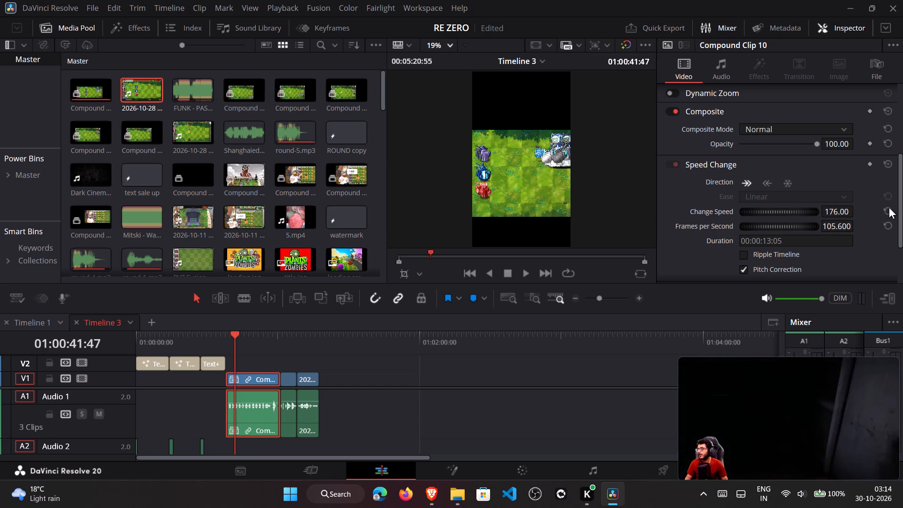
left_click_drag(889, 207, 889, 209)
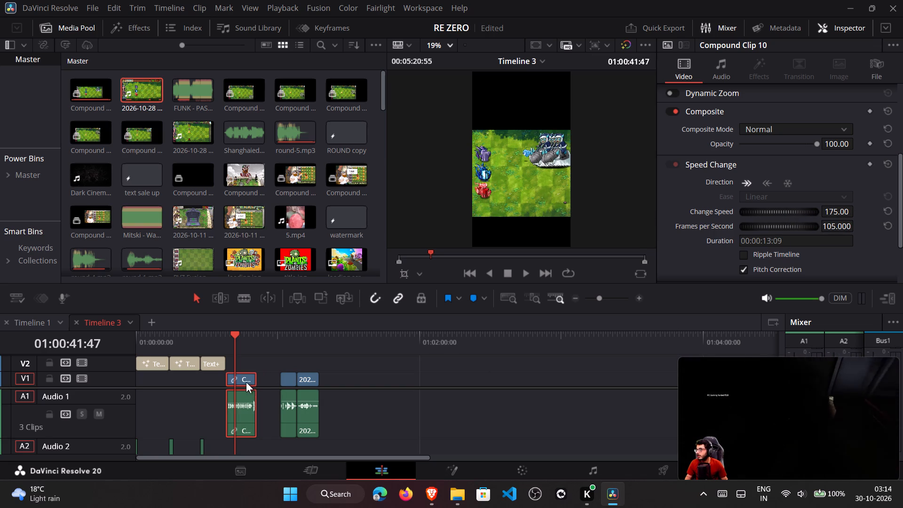
Move the first compound clip to the start of the timeline, beneath the first Text+ title.
left_click_drag(246, 381, 144, 385)
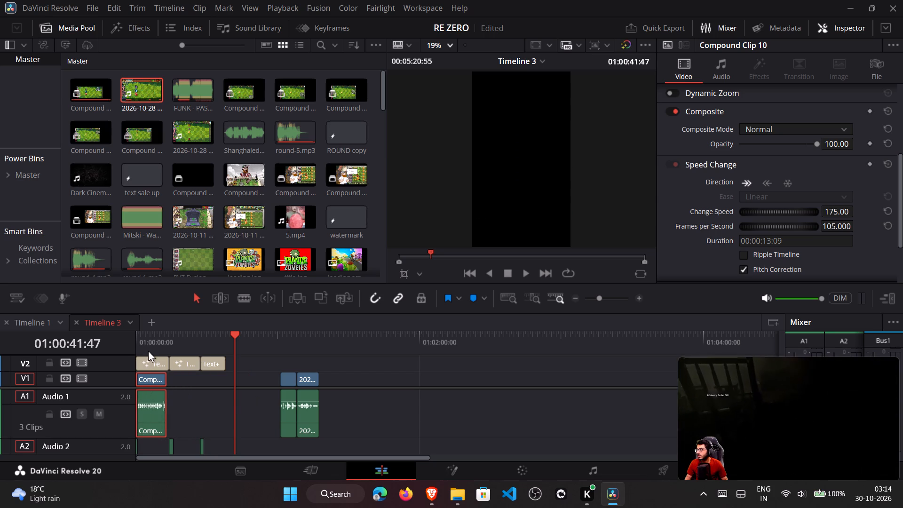
Set the first compound clip's speed to 185% so it is shorter than the first Text+ title.
left_click(148, 351)
left_click_drag(781, 211, 788, 211)
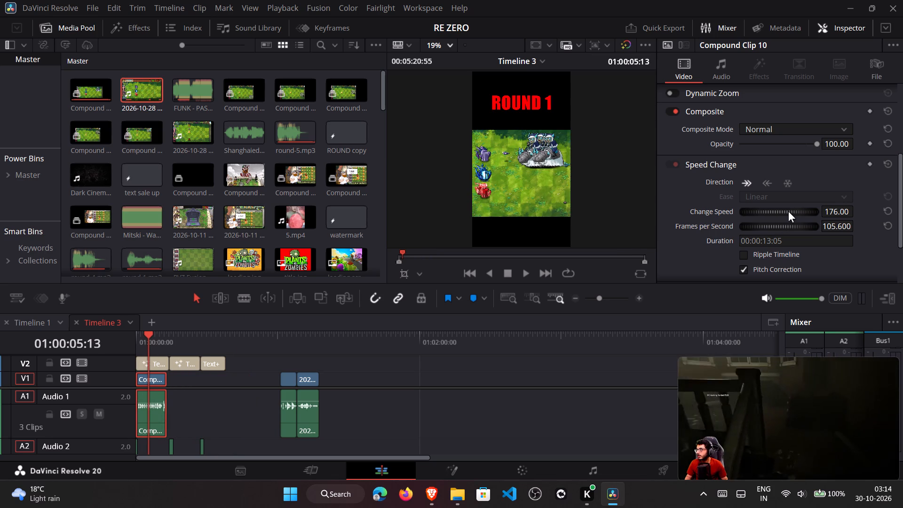
left_click_drag(788, 211, 804, 208)
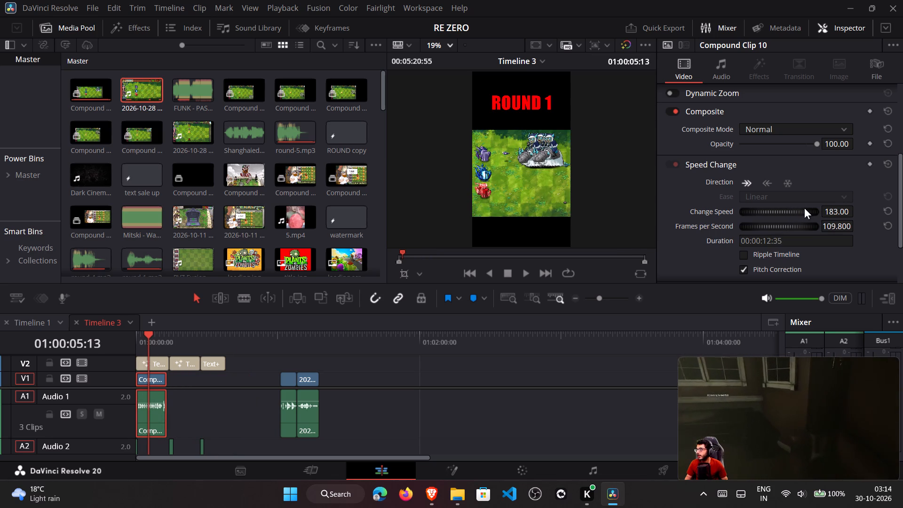
left_click_drag(804, 208, 809, 208)
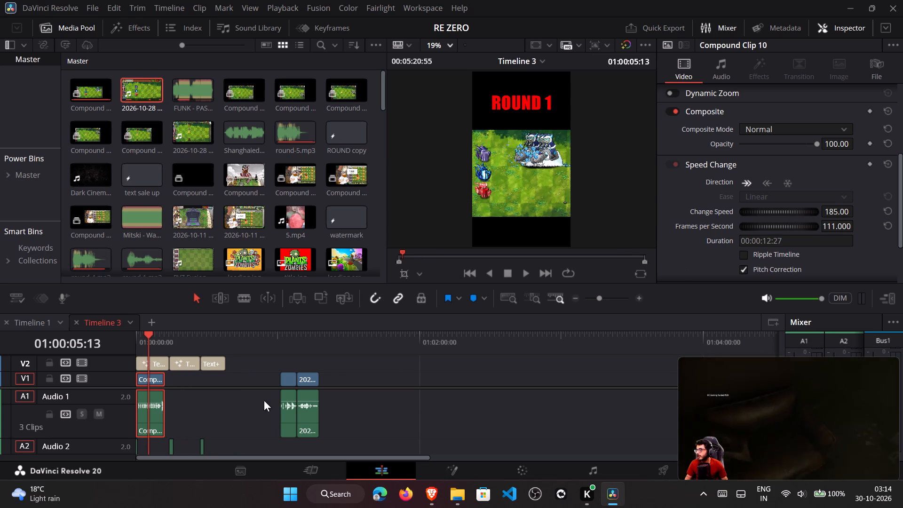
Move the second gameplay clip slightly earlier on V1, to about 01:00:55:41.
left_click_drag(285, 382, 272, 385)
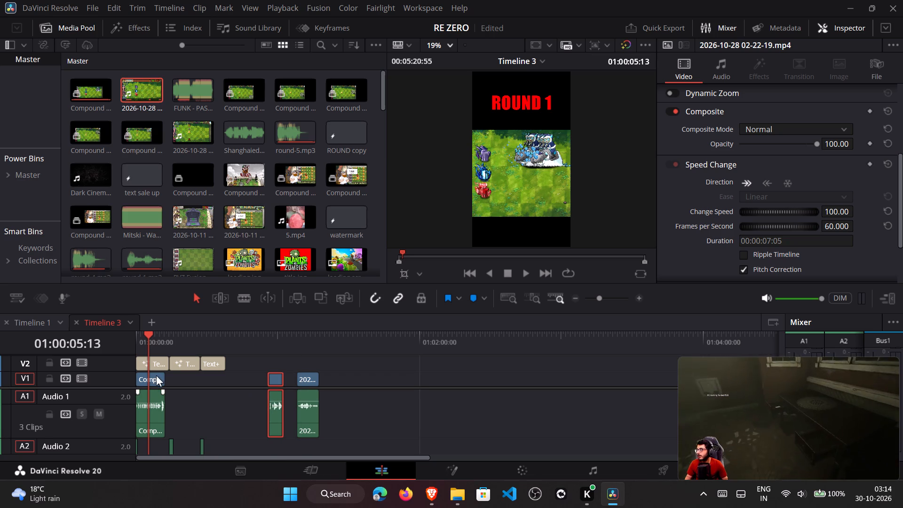
Shorten the first Text+ title to match the compound clip below it and move the second title up against it.
left_click(164, 363)
left_click_drag(185, 360, 184, 360)
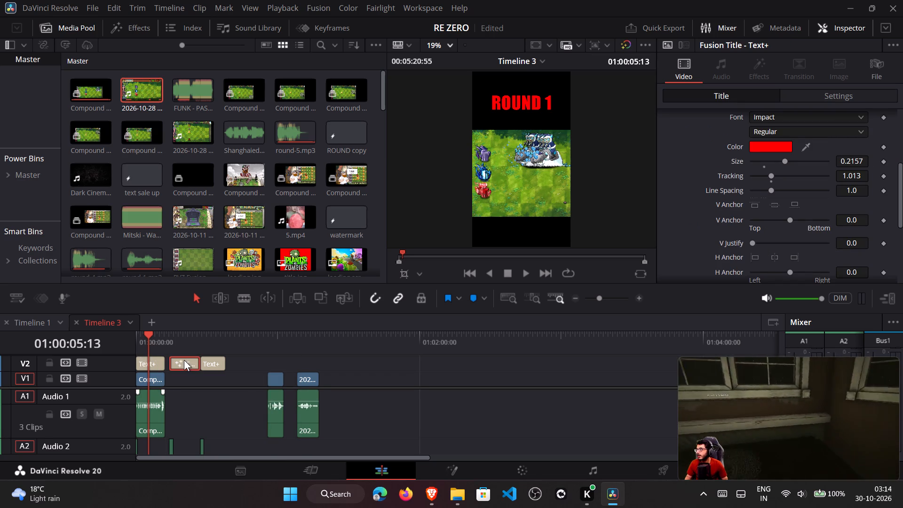
left_click_drag(184, 360, 179, 361)
Preview the second gameplay clip from its start and convert it into a new compound clip.
left_click(270, 351)
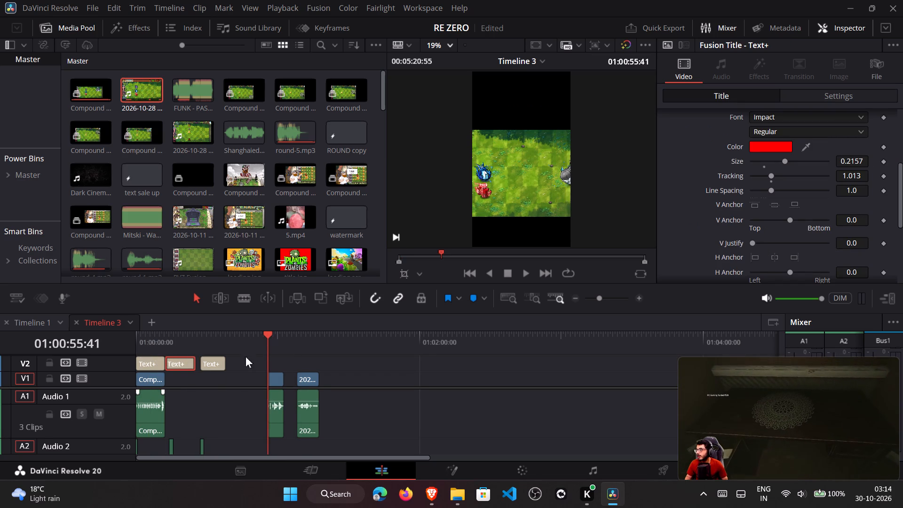
left_click(172, 365)
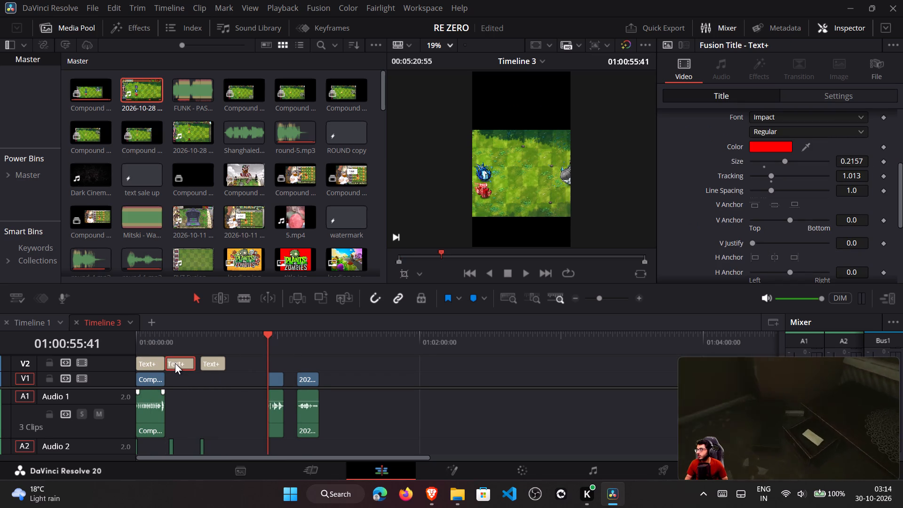
left_click(528, 273)
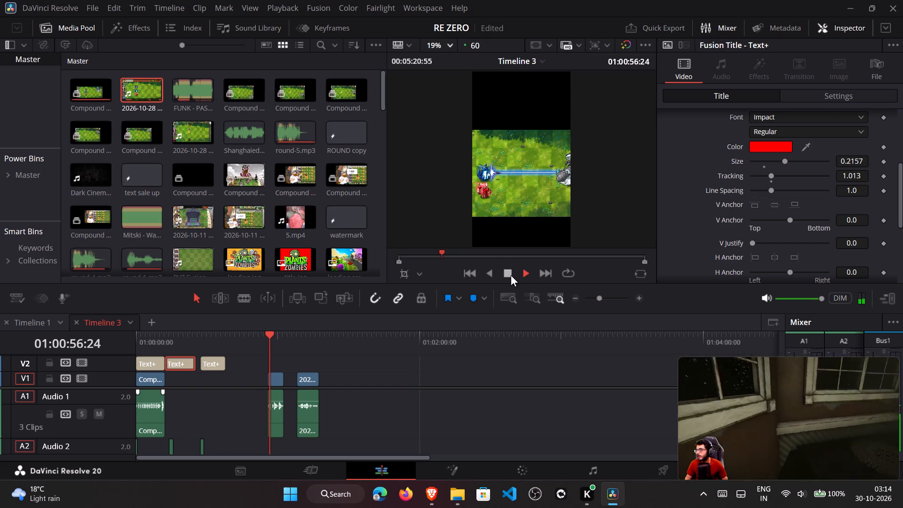
left_click(511, 275)
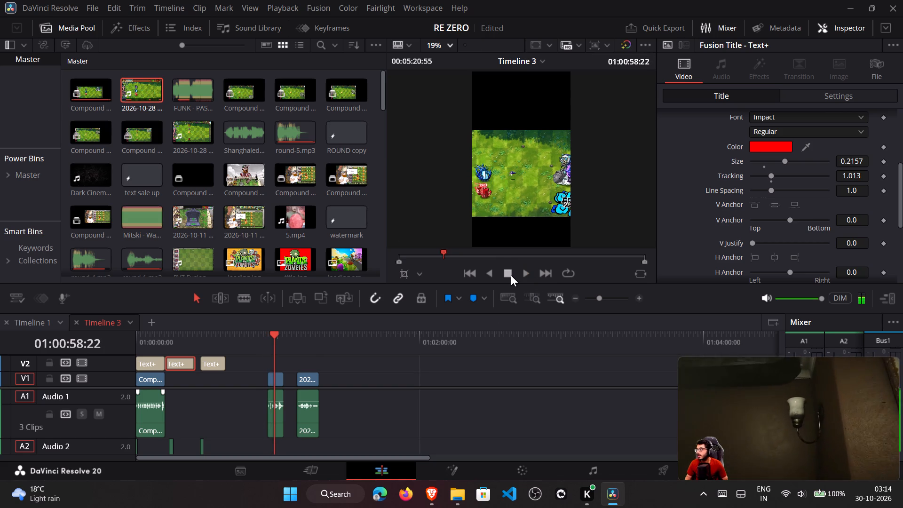
left_click(272, 379)
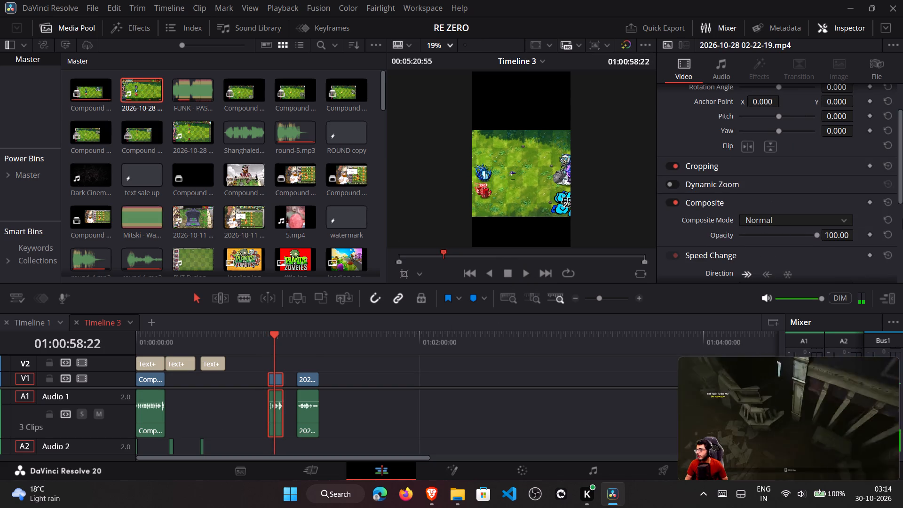
left_click_drag(902, 176, 902, 196)
right_click(274, 382)
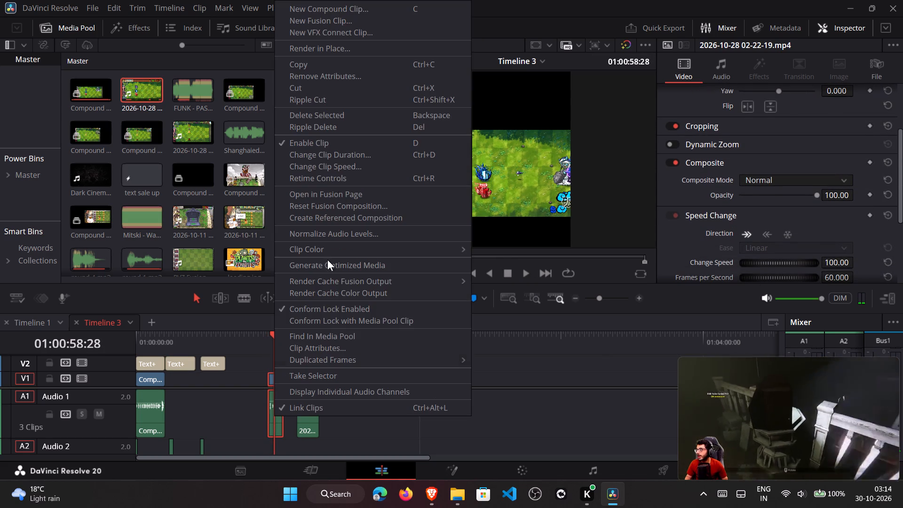
left_click(355, 8)
left_click(527, 282)
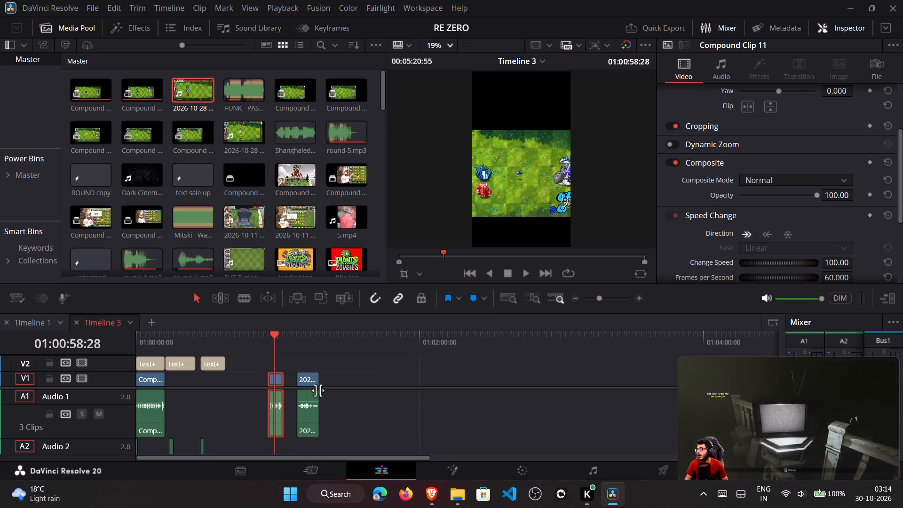
Convert the third gameplay clip into a new compound clip with the default name.
left_click(309, 381)
right_click(309, 381)
left_click(342, 8)
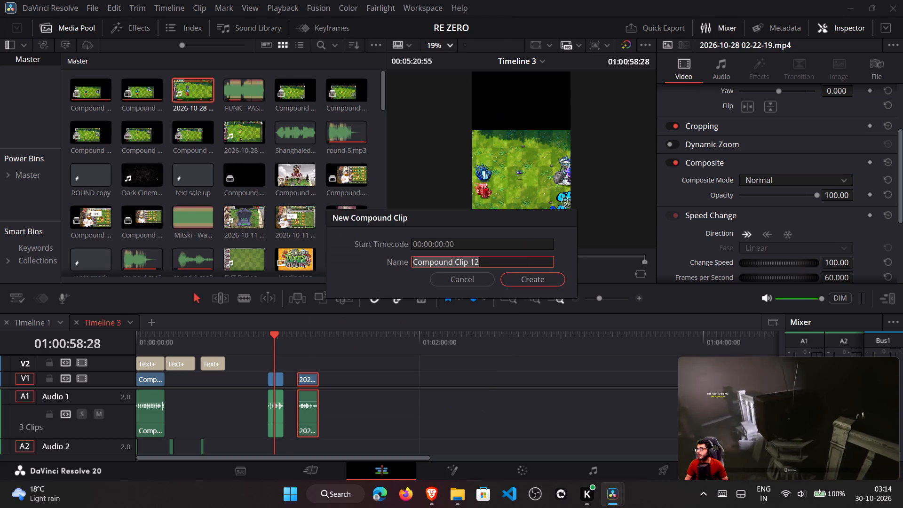
left_click(521, 274)
Set the speed of the second compound clip to 110%.
left_click(281, 377)
left_click_drag(902, 165, 902, 182)
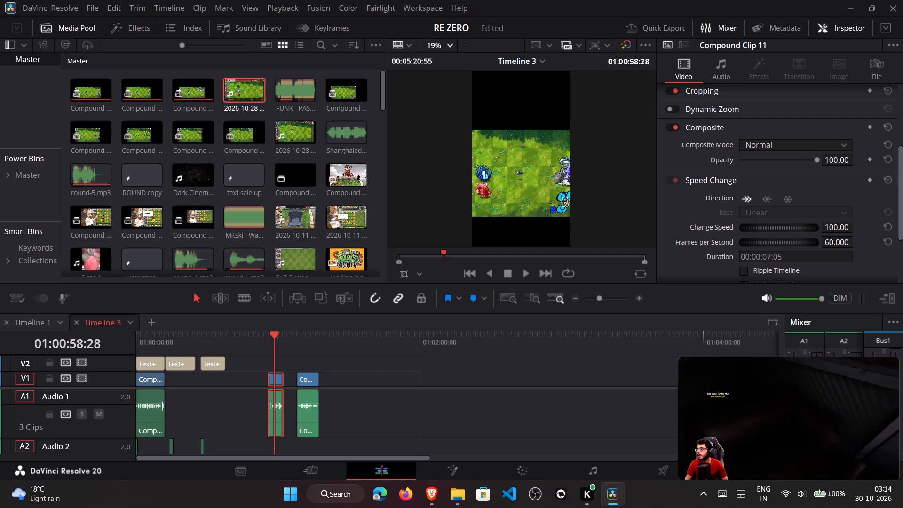
left_click_drag(902, 182, 902, 190)
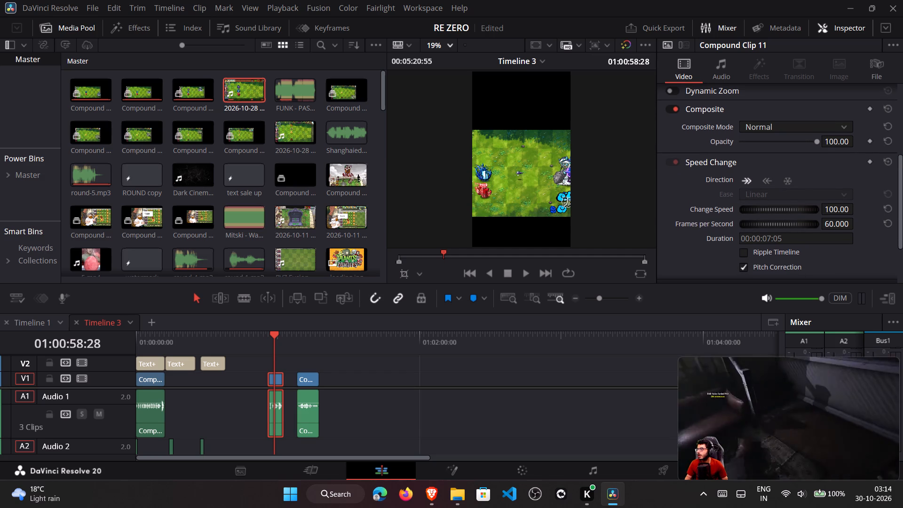
left_click_drag(902, 190, 902, 200)
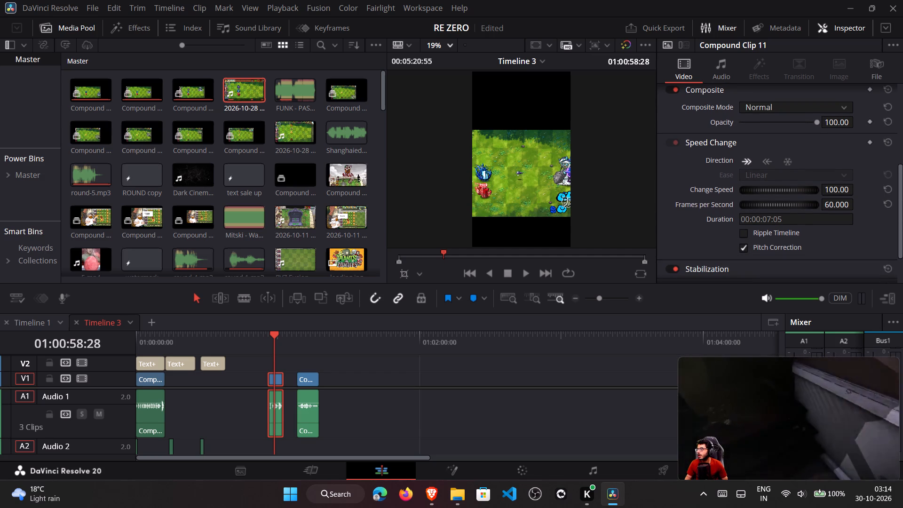
left_click_drag(902, 200, 902, 207)
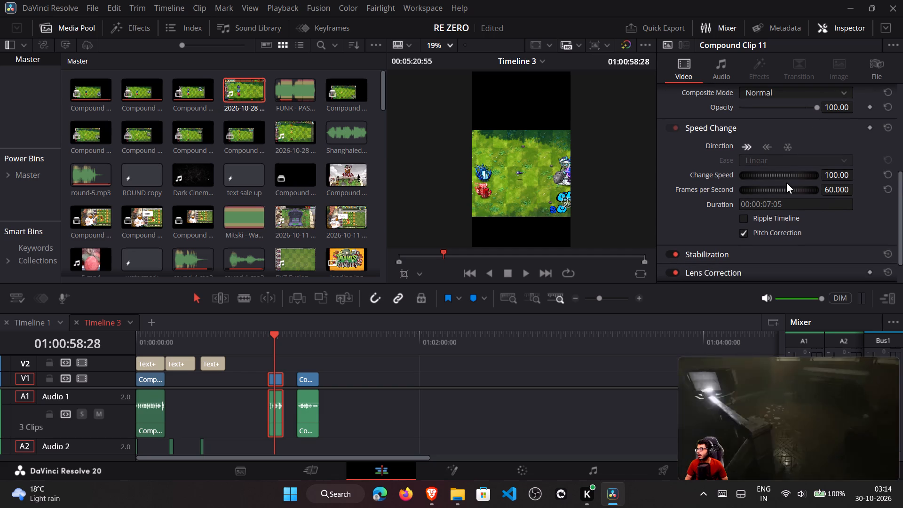
left_click(783, 169)
left_click_drag(780, 173, 801, 173)
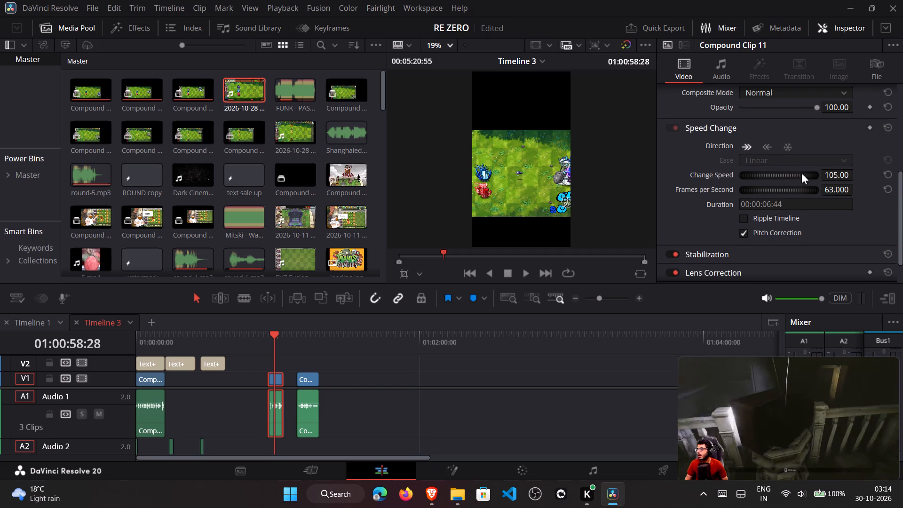
left_click_drag(801, 173, 815, 171)
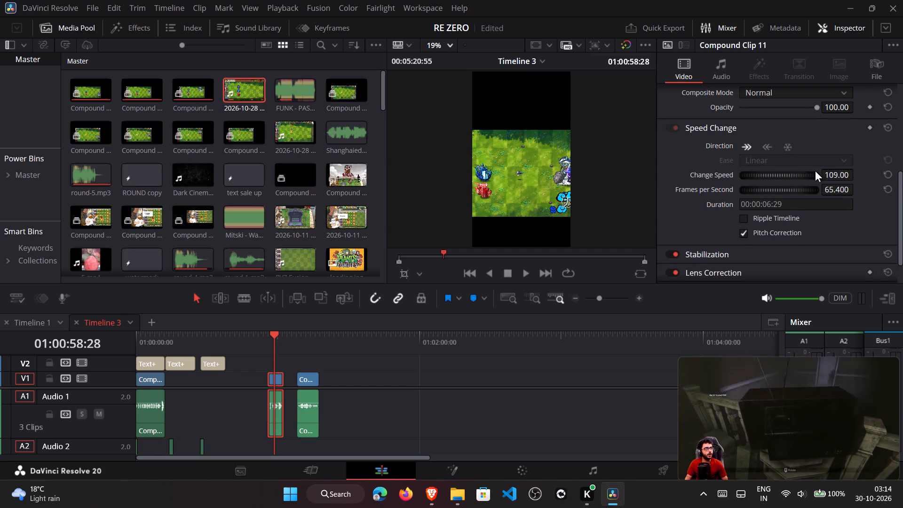
left_click_drag(815, 171, 818, 169)
Move the second compound clip right after the first one, beneath the start of the second Text+ title.
left_click_drag(276, 379, 271, 380)
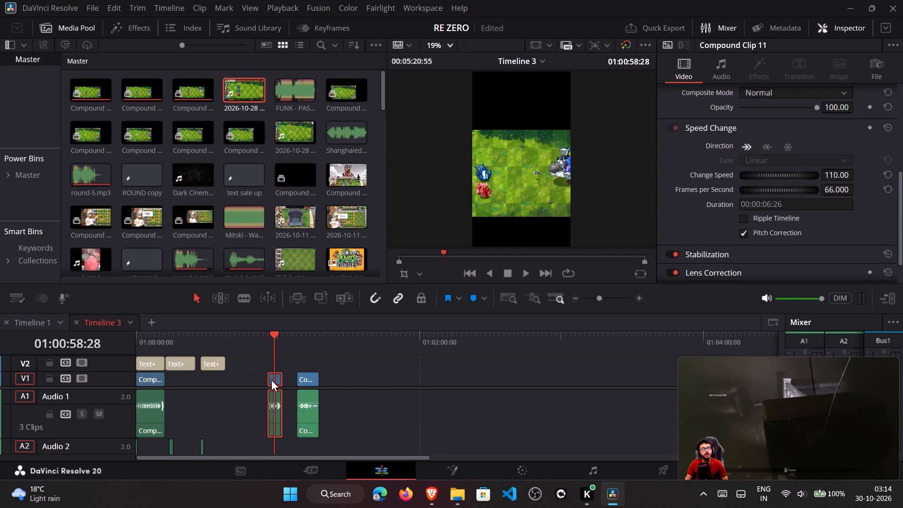
left_click_drag(271, 380, 174, 395)
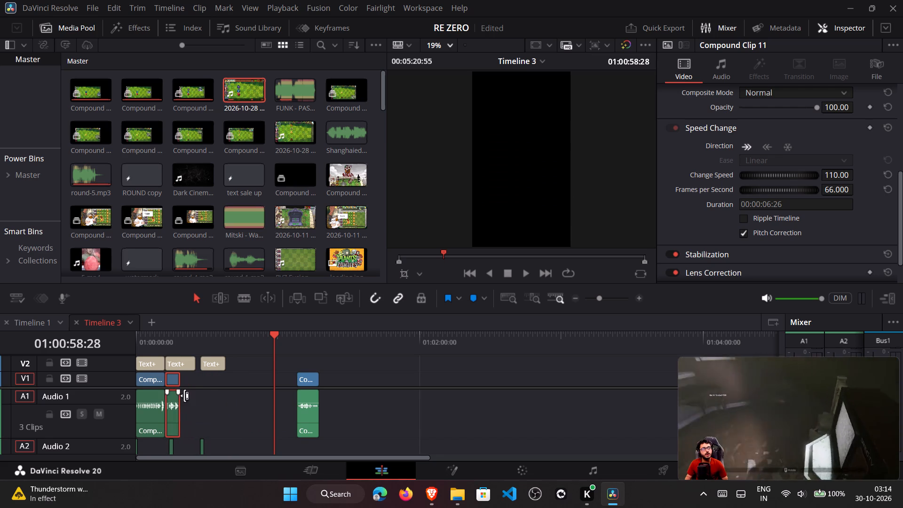
Set the speed of the third compound clip to 115%.
left_click(307, 375)
left_click_drag(749, 175, 770, 172)
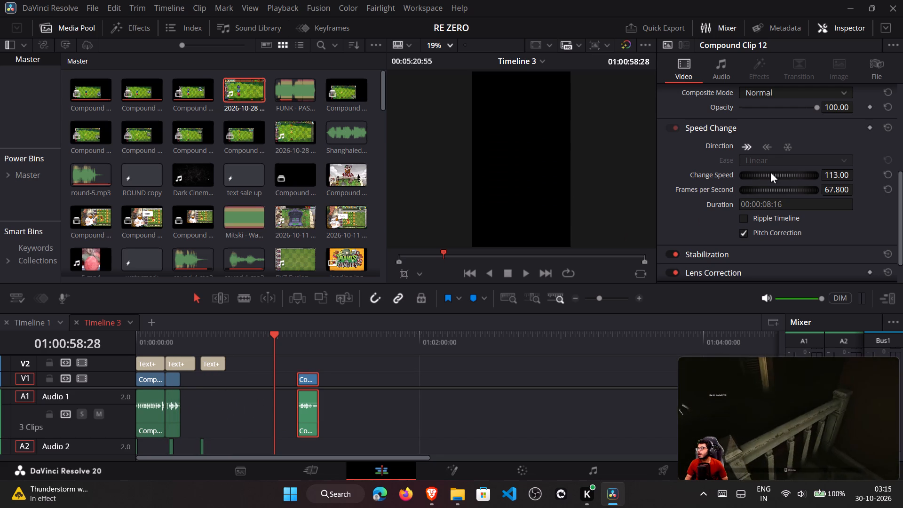
left_click_drag(770, 172, 777, 171)
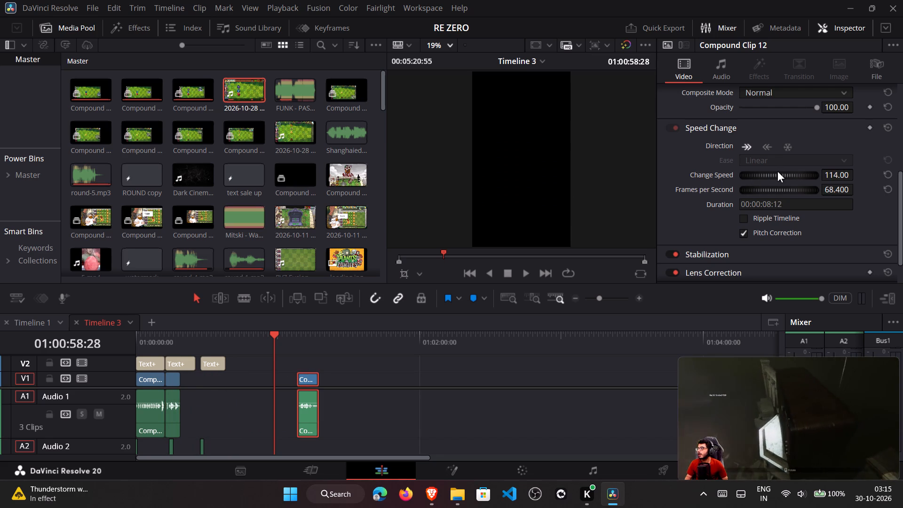
left_click_drag(777, 171, 778, 171)
Move the third compound clip earlier on V1 to about 01:00:25, so it starts shortly before the third Text+ title.
left_click_drag(310, 378, 192, 389)
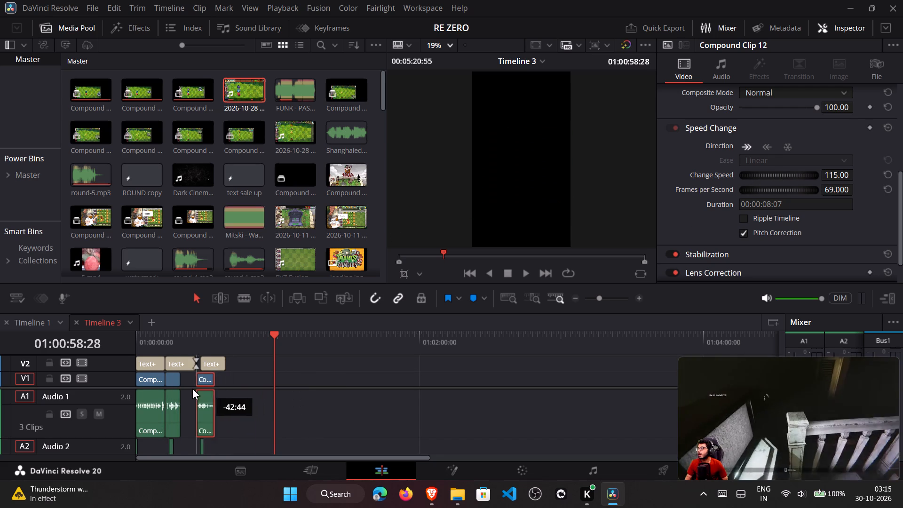
left_click_drag(192, 389, 204, 388)
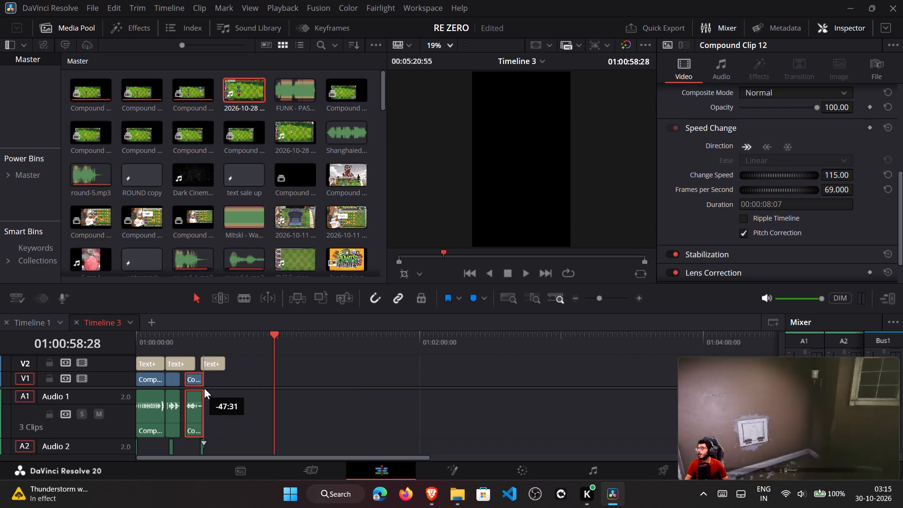
left_click_drag(204, 388, 222, 385)
left_click(213, 338)
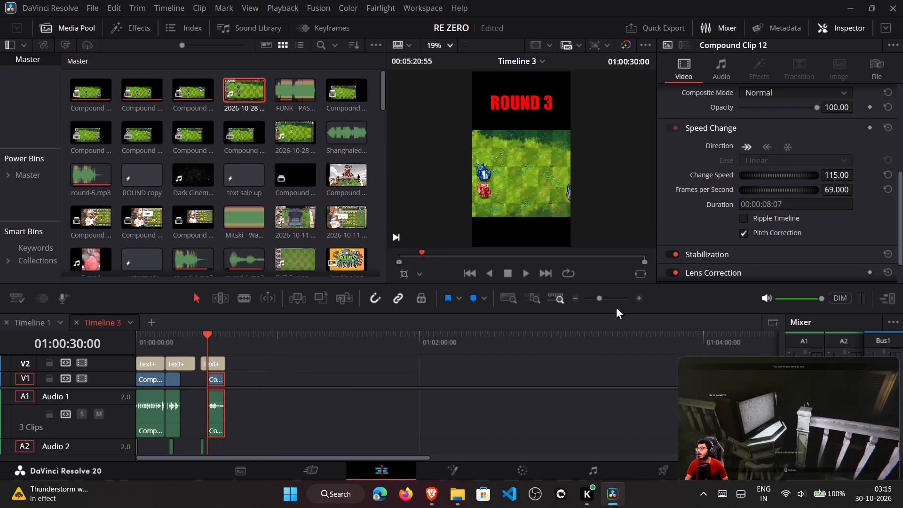
double_click(638, 295)
left_click(638, 295)
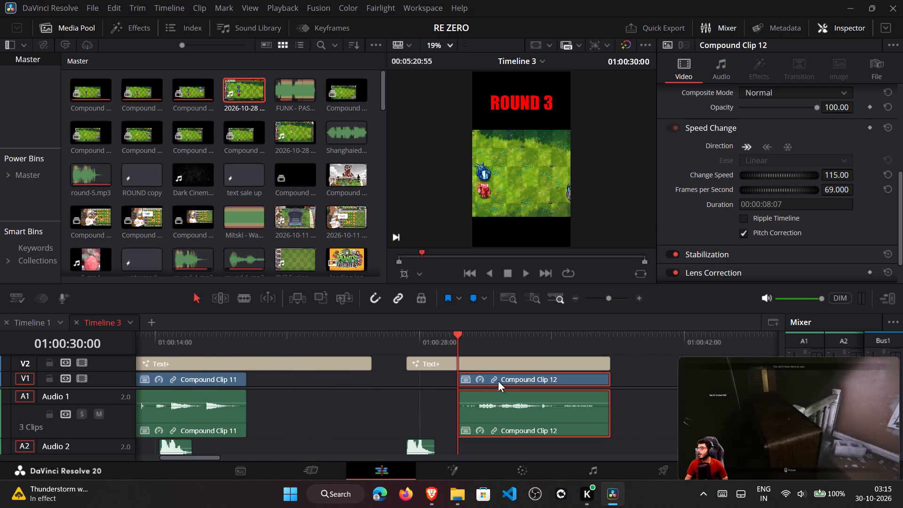
left_click_drag(499, 381, 404, 395)
Move the round-3.mp3 clip earlier on Audio 2 so it starts at the end of the second compound clip.
left_click(430, 449)
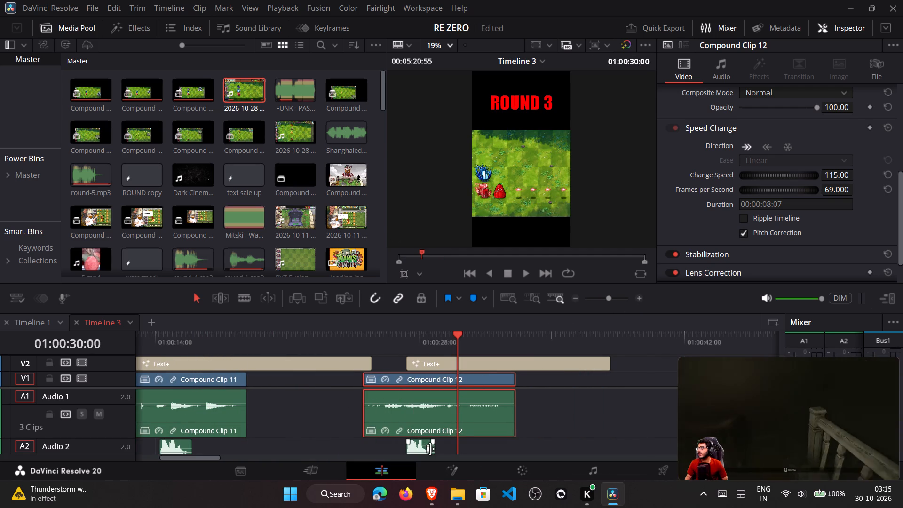
left_click_drag(428, 447, 374, 447)
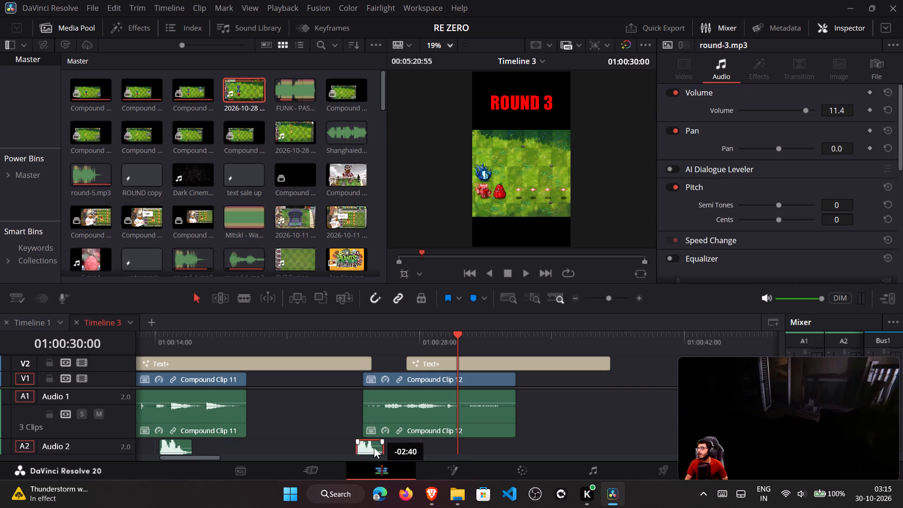
left_click_drag(374, 447, 271, 451)
Move the third compound clip directly after the second one on V1, in line with the round-3.mp3 clip.
scroll(330, 417, "up", 1)
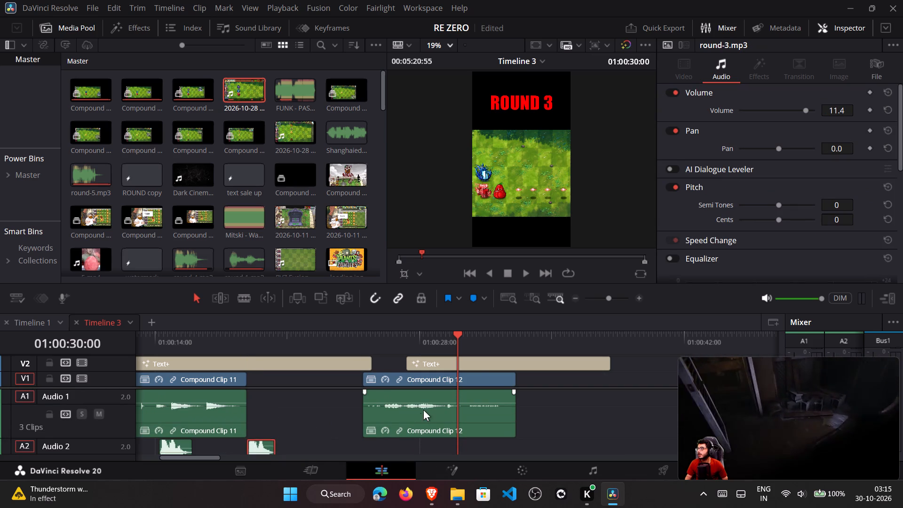
left_click_drag(425, 418, 307, 422)
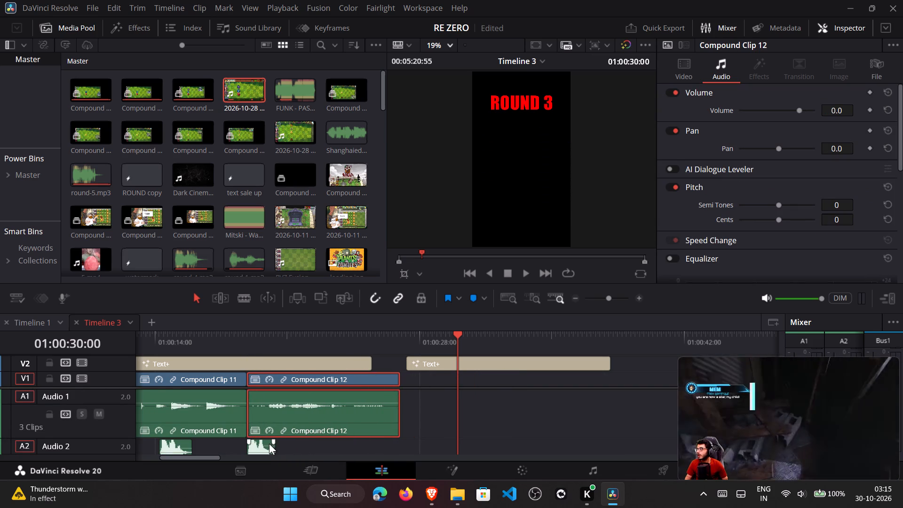
scroll(269, 444, "down", 1)
left_click(261, 399)
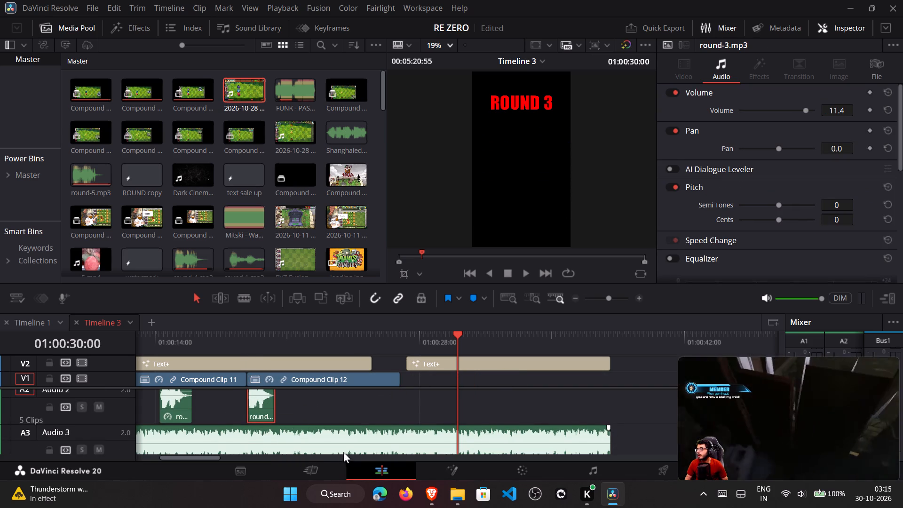
Shorten the second Text+ title so it ends together with the second compound clip.
double_click(571, 296)
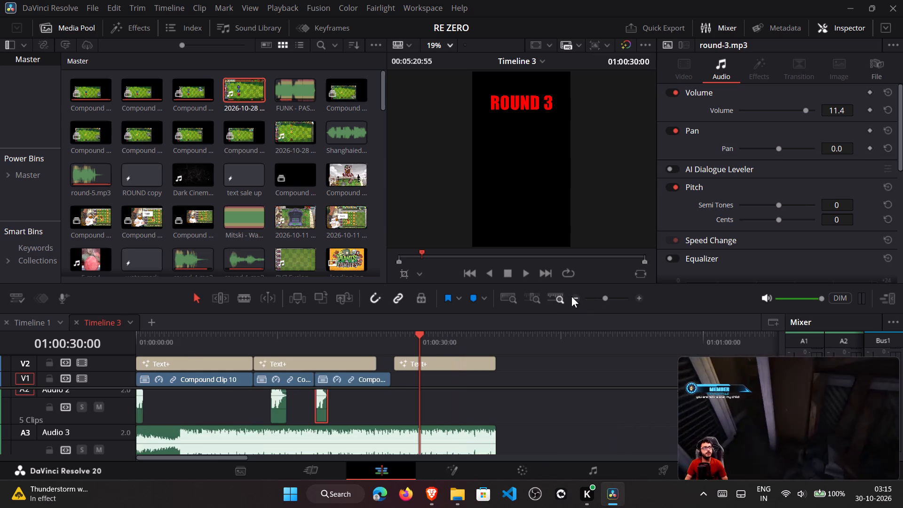
left_click_drag(250, 359, 238, 361)
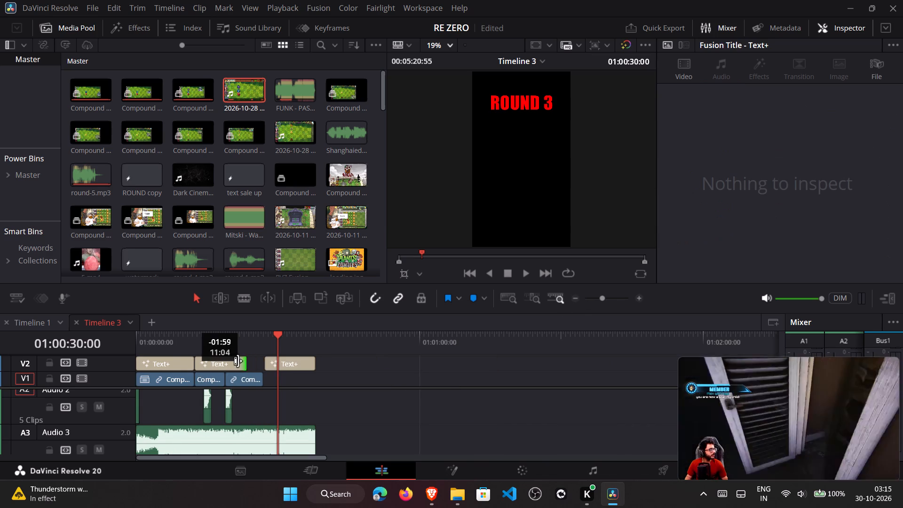
left_click_drag(238, 361, 222, 364)
Move the third Text+ title directly after the second one and trim its end to match the third compound clip.
left_click_drag(294, 364, 264, 366)
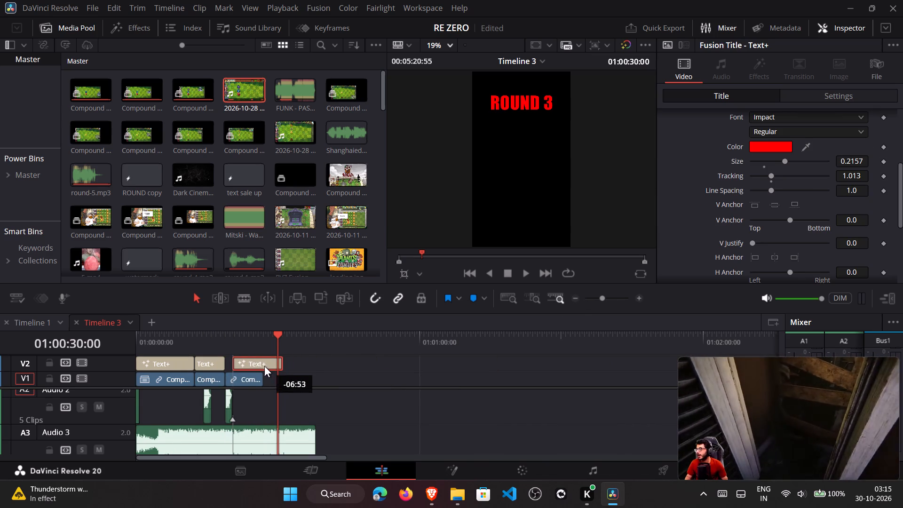
left_click_drag(264, 366, 254, 367)
left_click_drag(270, 365, 262, 365)
Move the round-2.mp3 clip on Audio 2 back to the start of the second compound clip.
left_click_drag(208, 419, 201, 418)
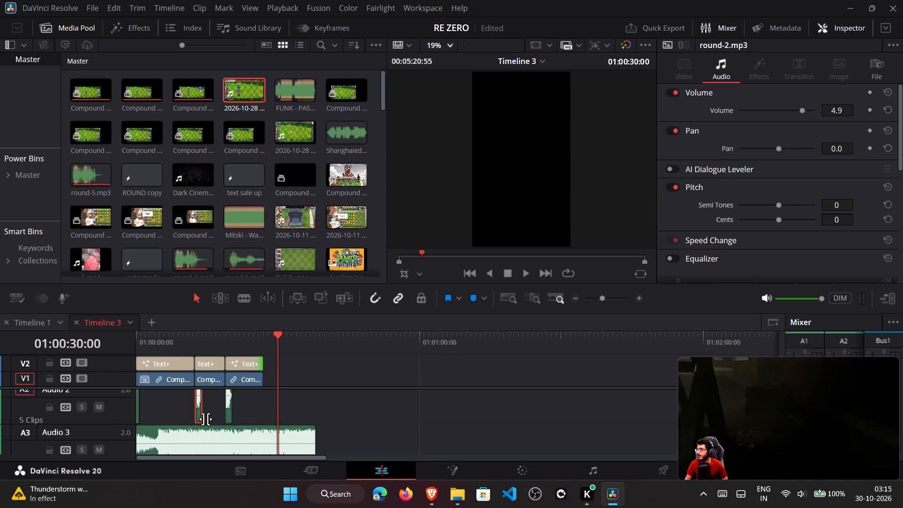
Play Timeline 3 from the beginning to review the realigned rounds.
left_click_drag(150, 344, 126, 351)
left_click(527, 275)
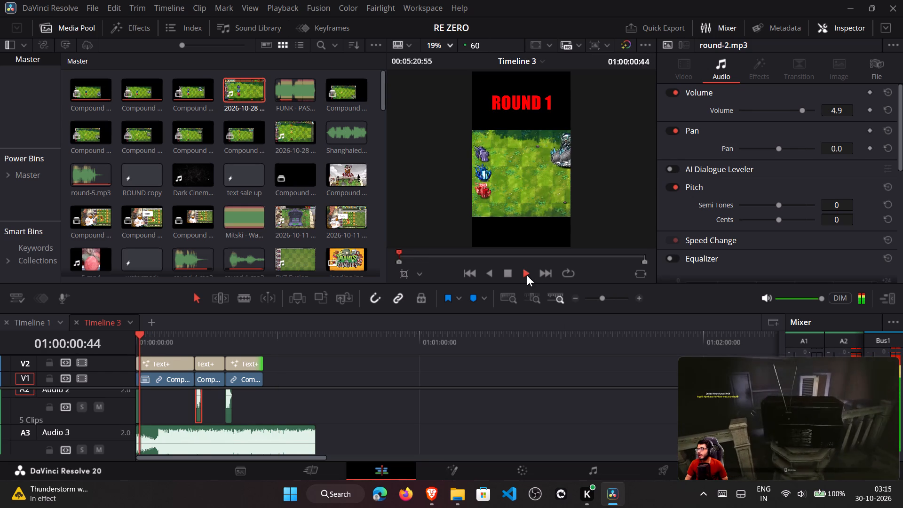
Trim the end of the music on Audio 3 to the end of the third compound clip.
left_click(639, 299)
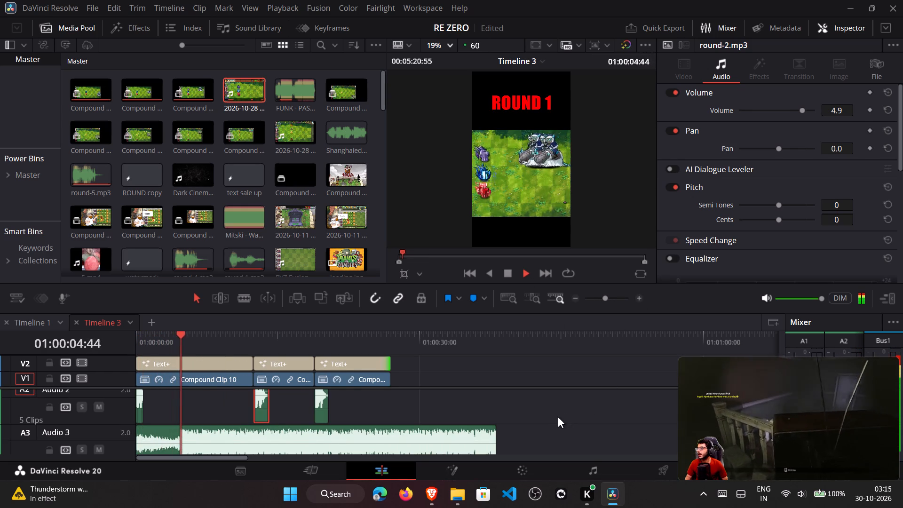
left_click_drag(490, 447, 483, 448)
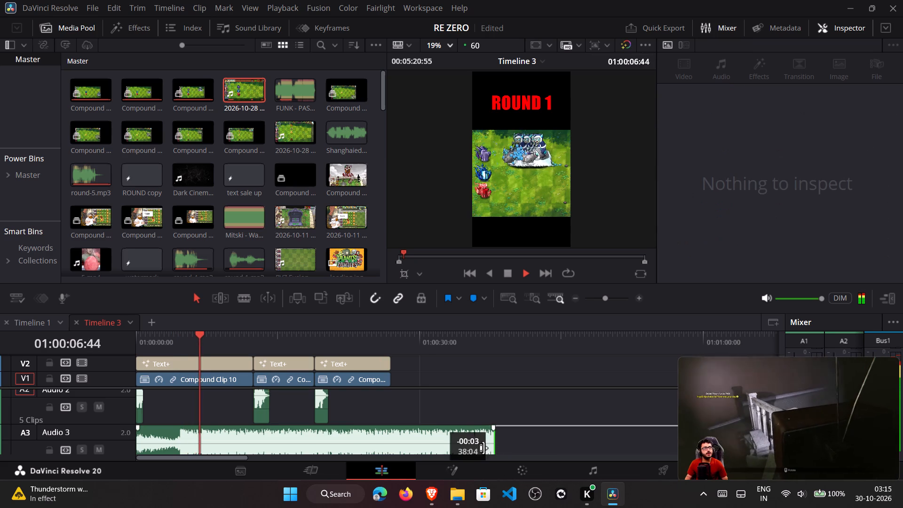
left_click_drag(483, 448, 389, 438)
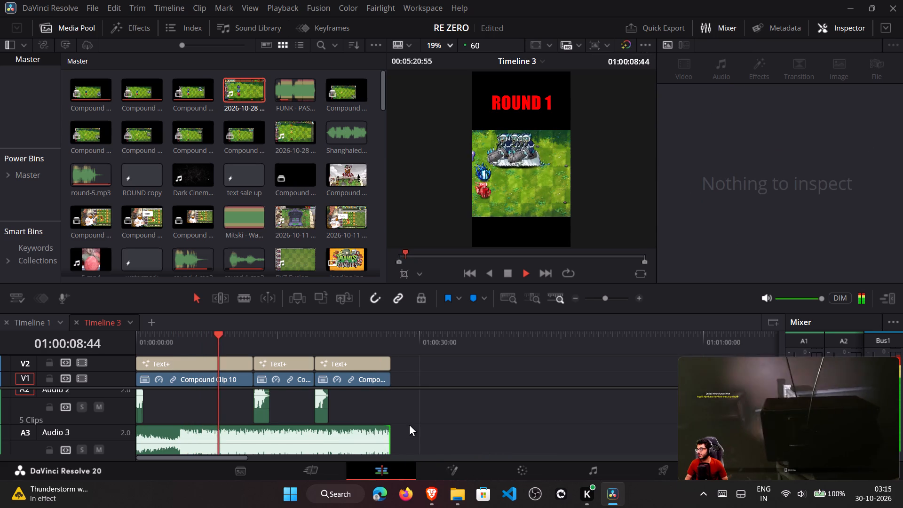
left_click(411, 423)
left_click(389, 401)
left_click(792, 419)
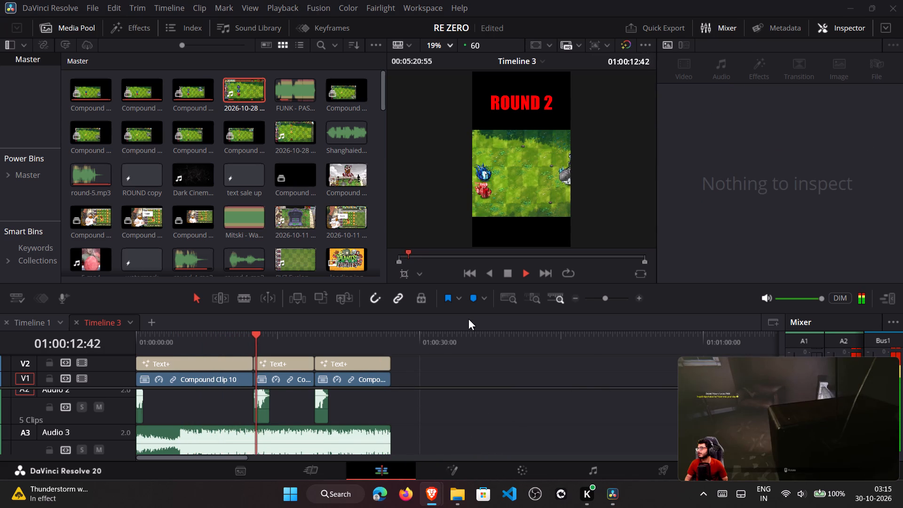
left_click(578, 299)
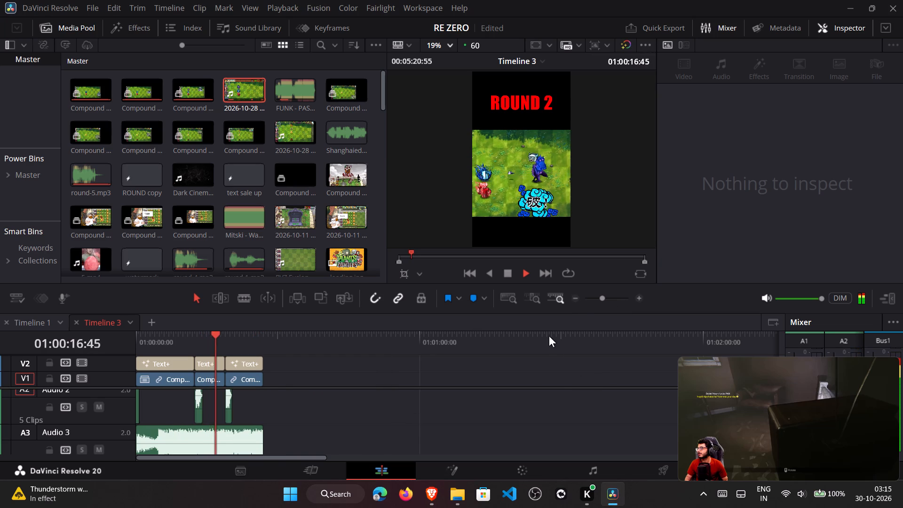
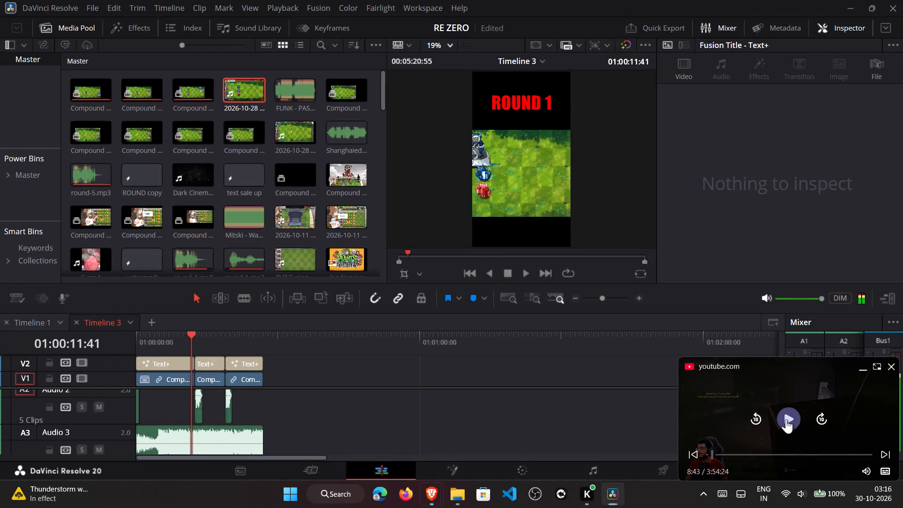
Raise the first compound clip on V1 by setting its vertical position to 87.
scroll(285, 419, "up", 2)
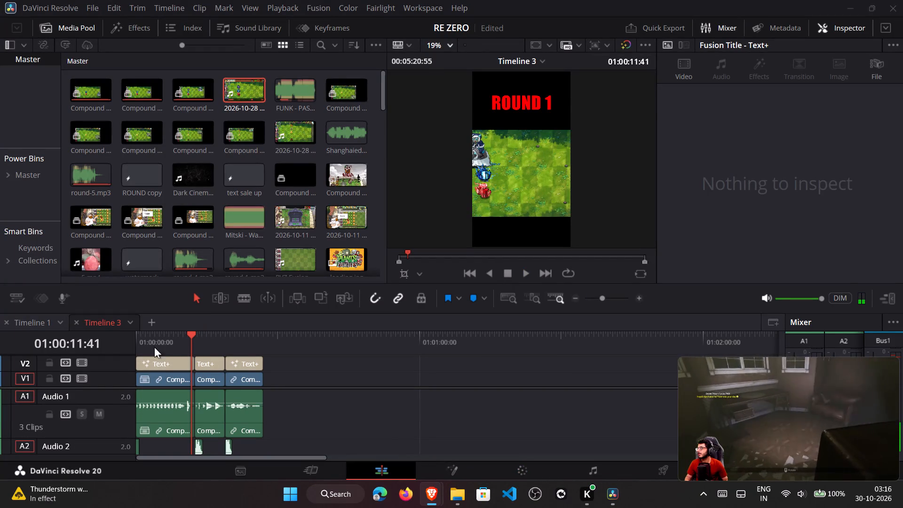
left_click(157, 362)
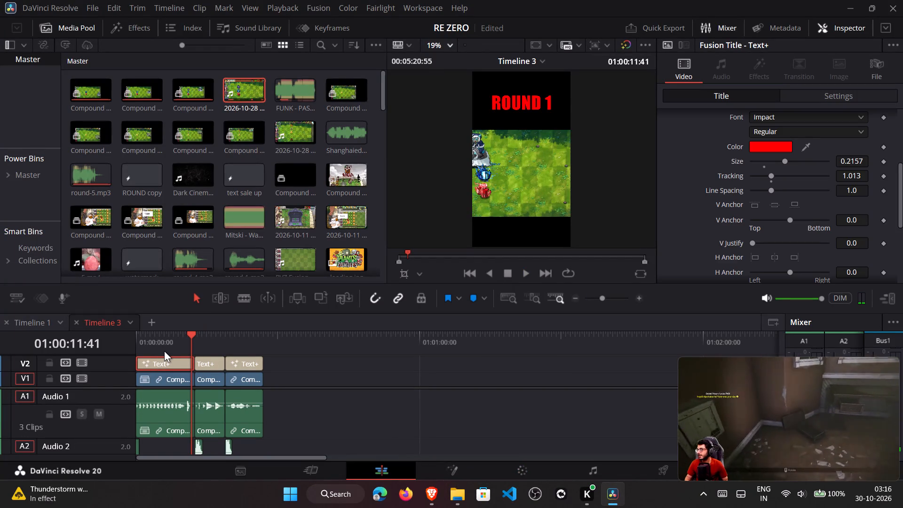
left_click(165, 350)
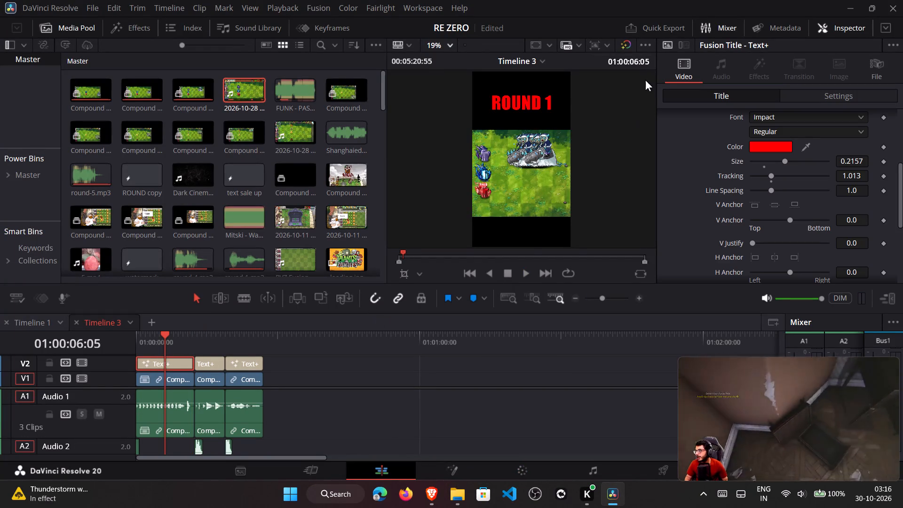
left_click(174, 378)
scroll(715, 95, "up", 3)
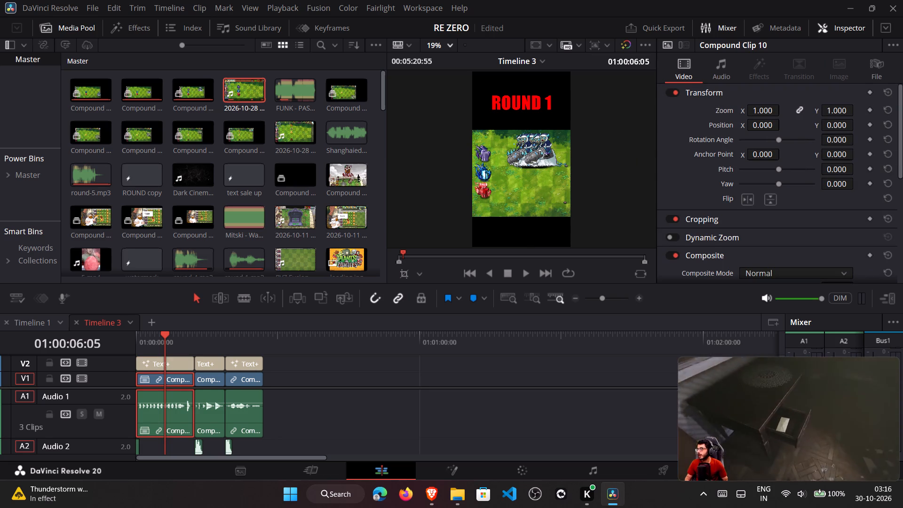
left_click_drag(840, 125, 886, 124)
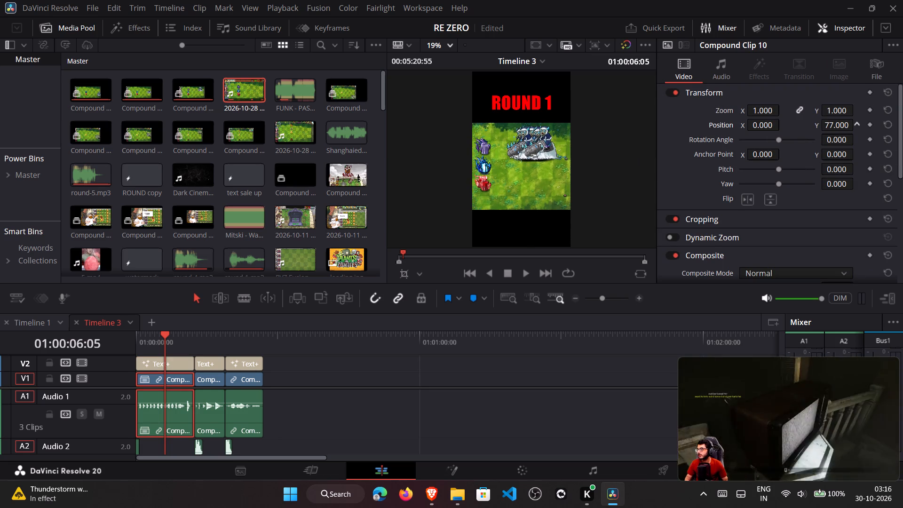
left_click_drag(886, 124, 451, 254)
Lower the ROUND 1 title closer to the gameplay by setting its vertical position to 586.
left_click(186, 358)
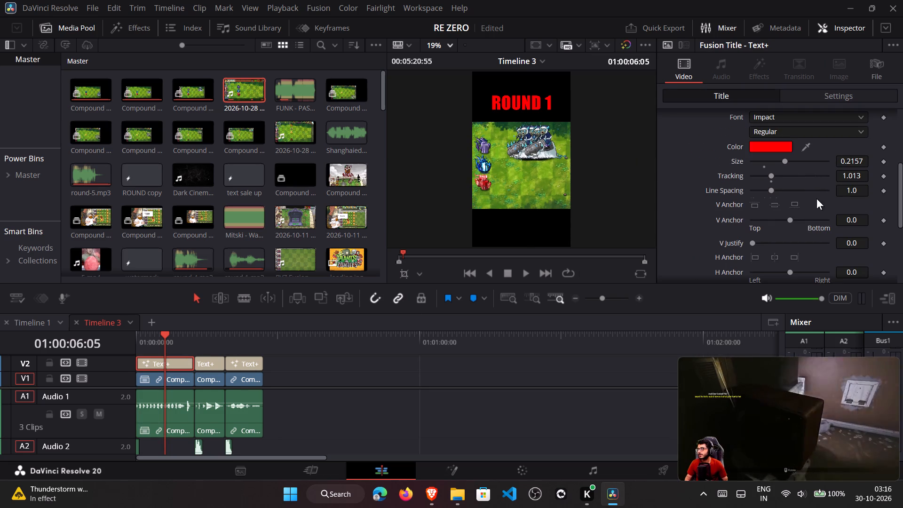
scroll(814, 154, "up", 2)
left_click(807, 96)
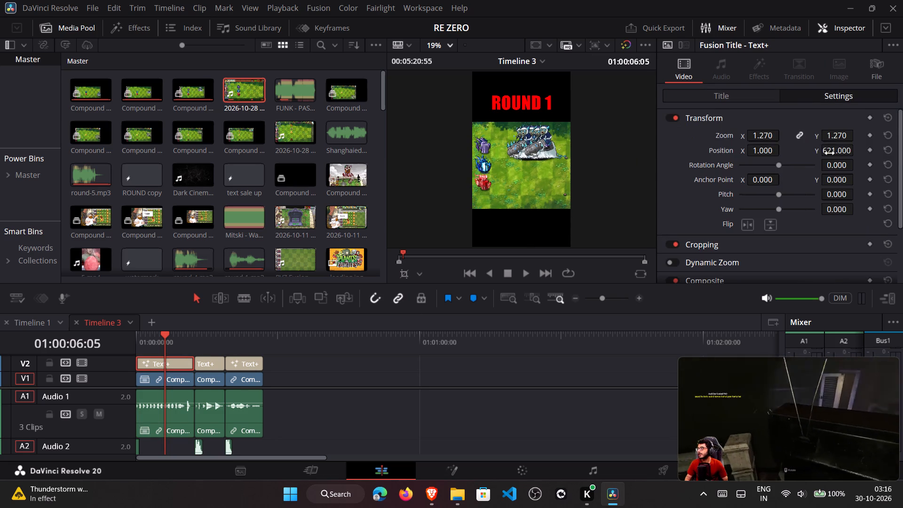
left_click_drag(832, 153, 816, 161)
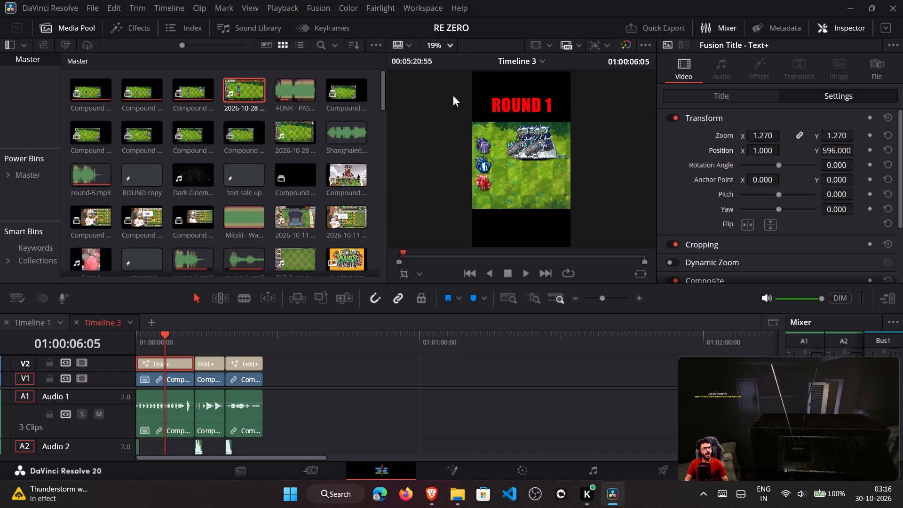
scroll(491, 100, "up", 3)
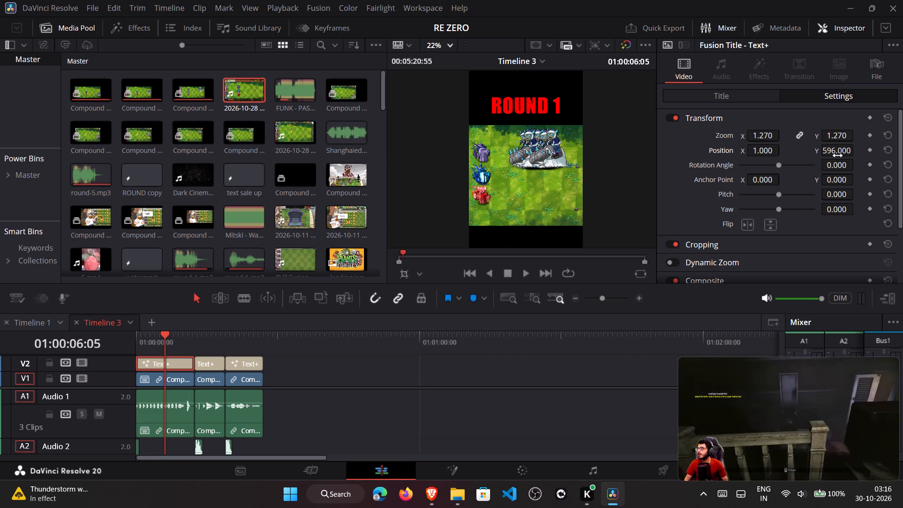
left_click_drag(838, 153, 836, 152)
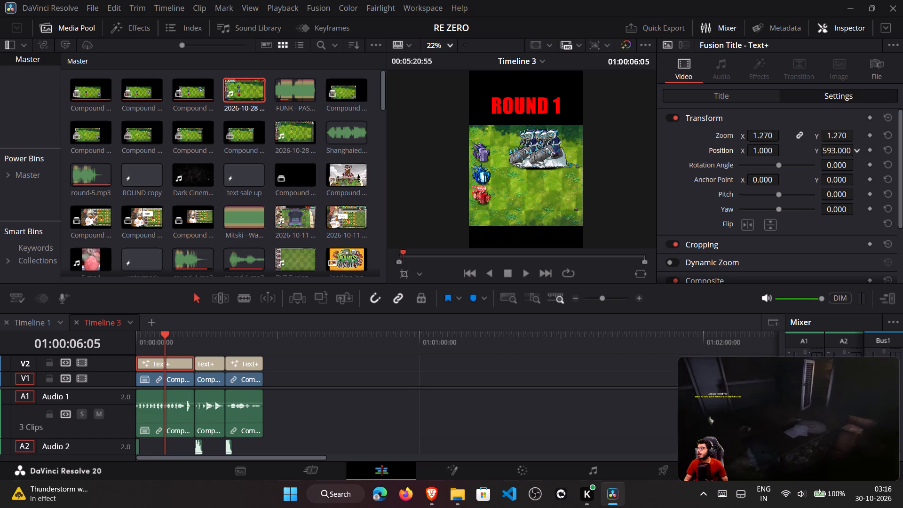
left_click_drag(836, 152, 832, 154)
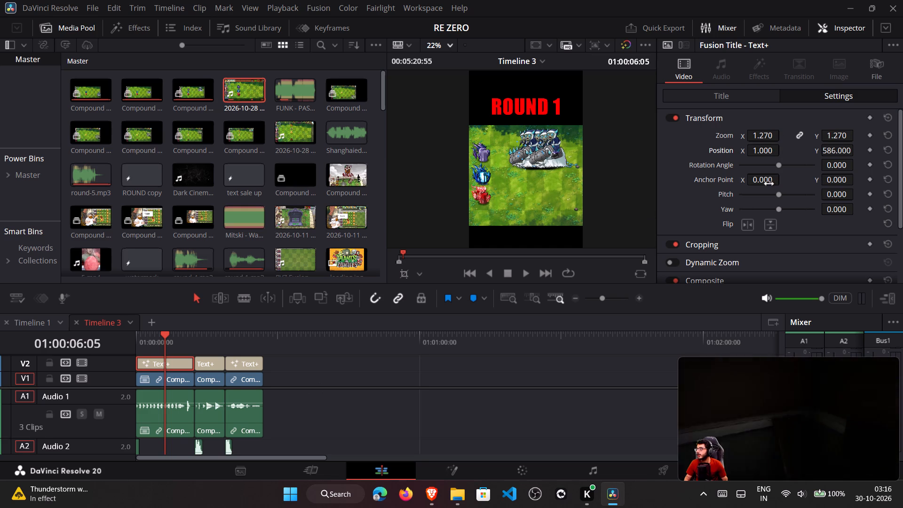
Copy the first title's vertical position of 586 to the second and third Text+ titles.
double_click(830, 151)
key("ctrl+c")
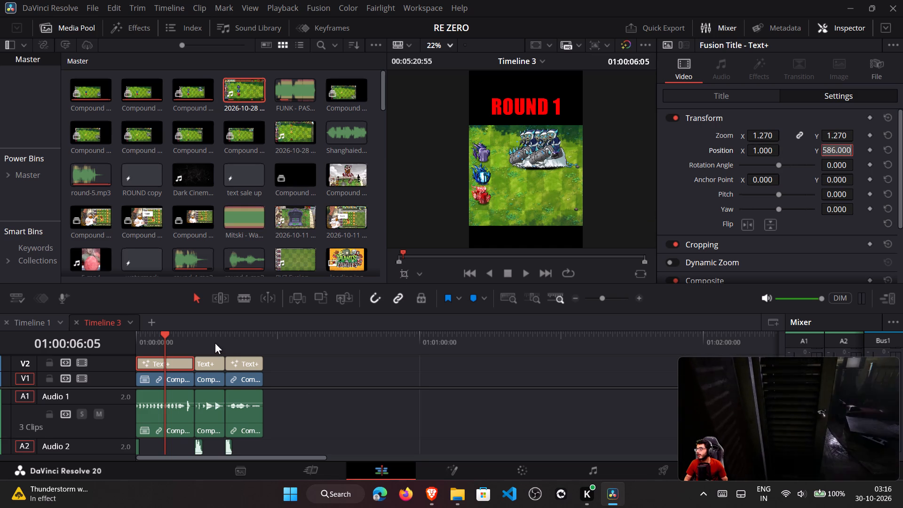
left_click(206, 360)
double_click(825, 149)
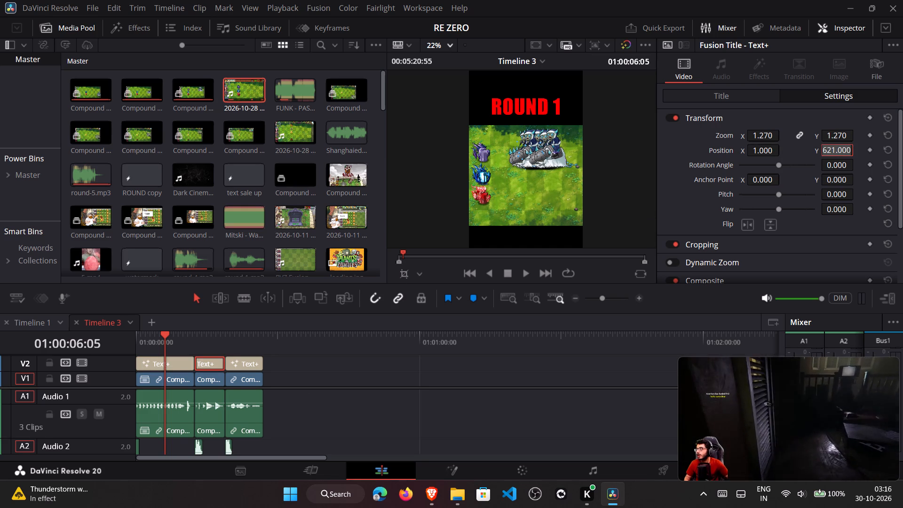
key("ctrl+v")
left_click(233, 367)
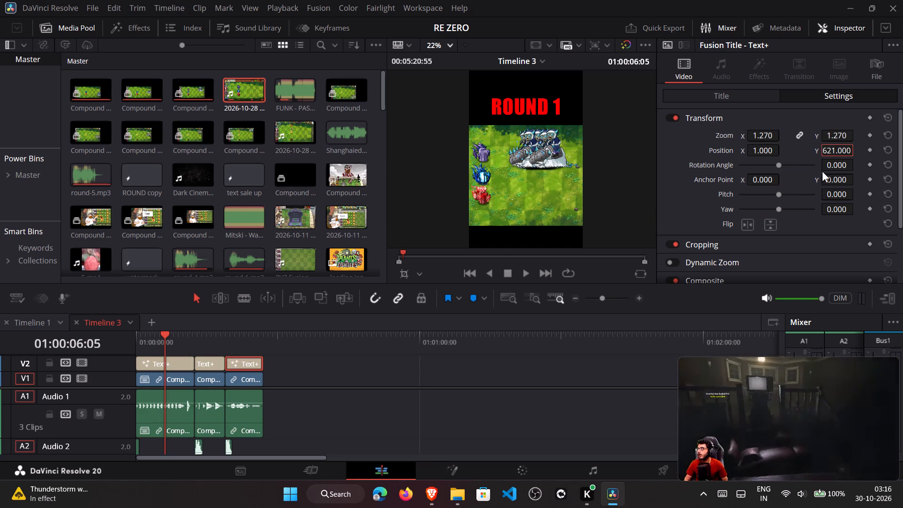
double_click(834, 150)
key("ctrl+v")
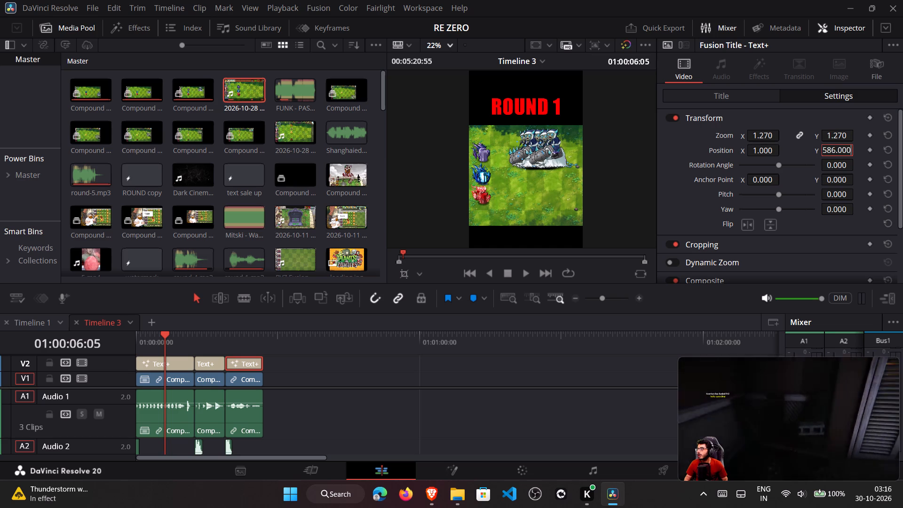
left_click(676, 217)
Copy the first compound clip's vertical position of 87 to the second and third compound clips.
left_click(179, 383)
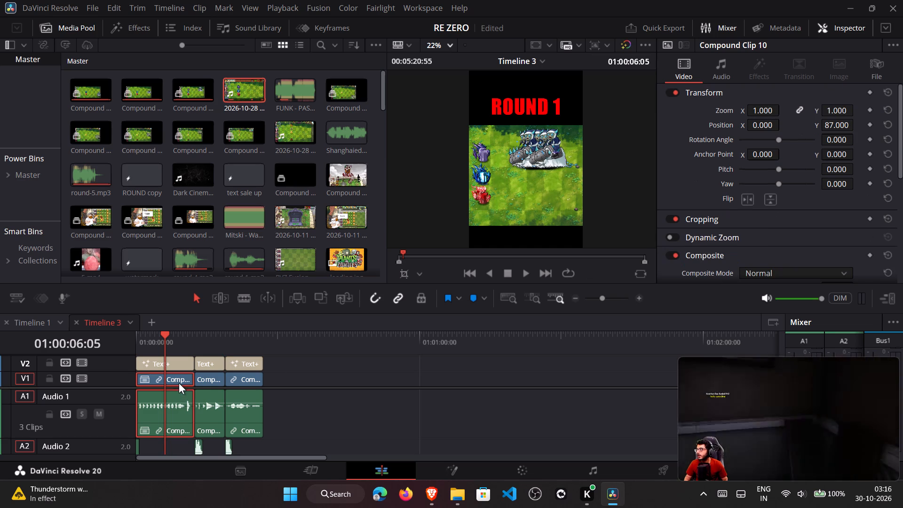
double_click(847, 126)
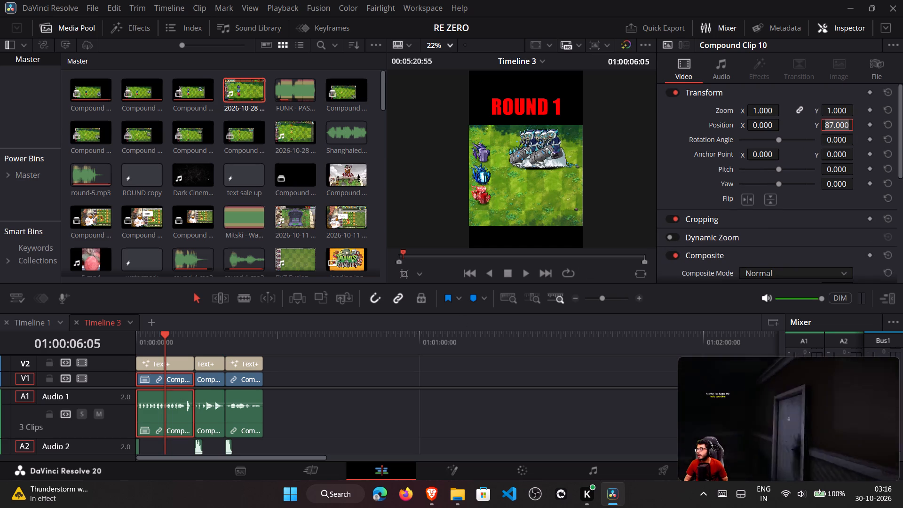
key("ctrl+c")
left_click(211, 381)
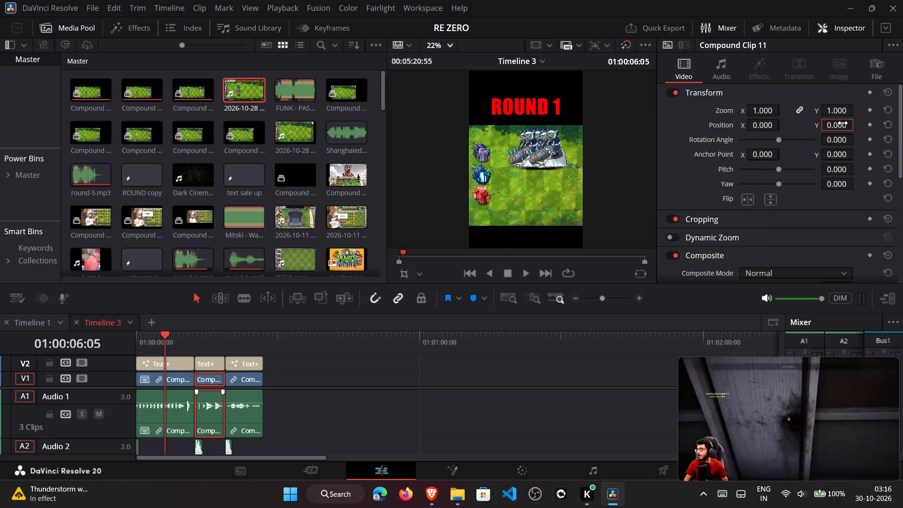
double_click(841, 126)
key("ctrl+v")
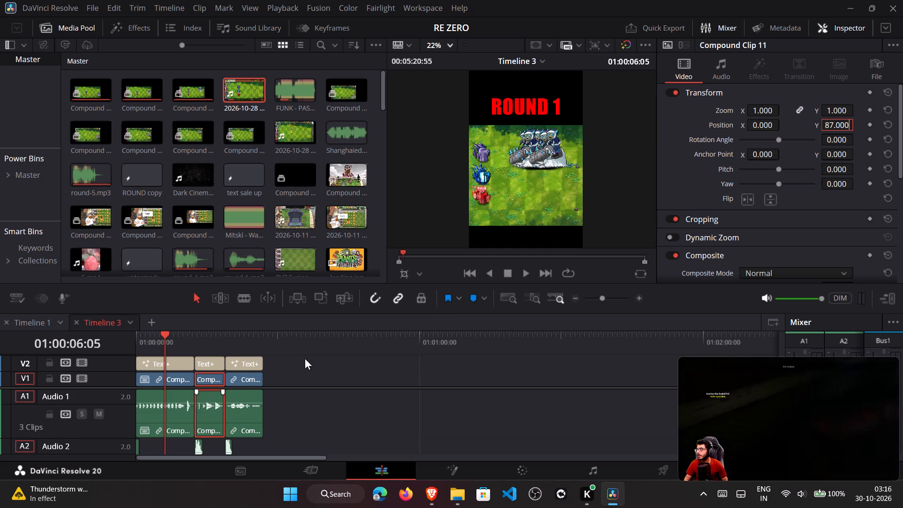
left_click(247, 374)
double_click(828, 128)
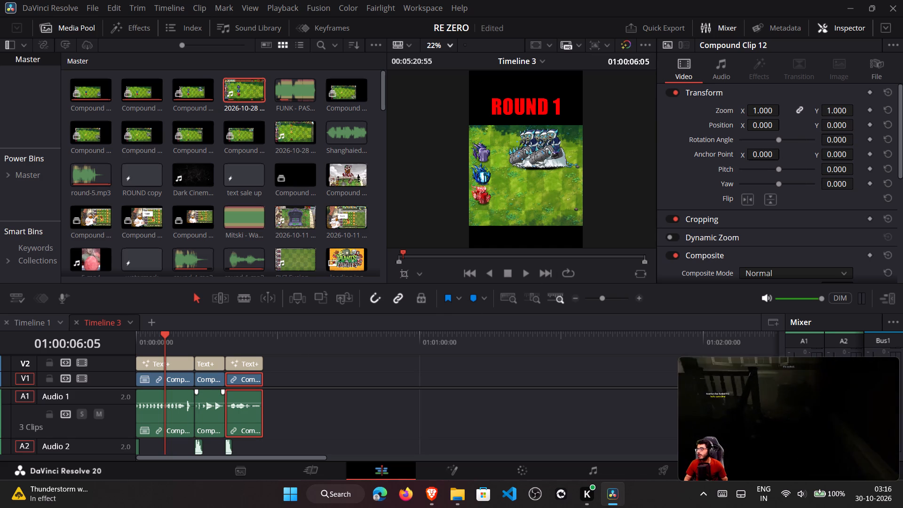
key("ctrl+v")
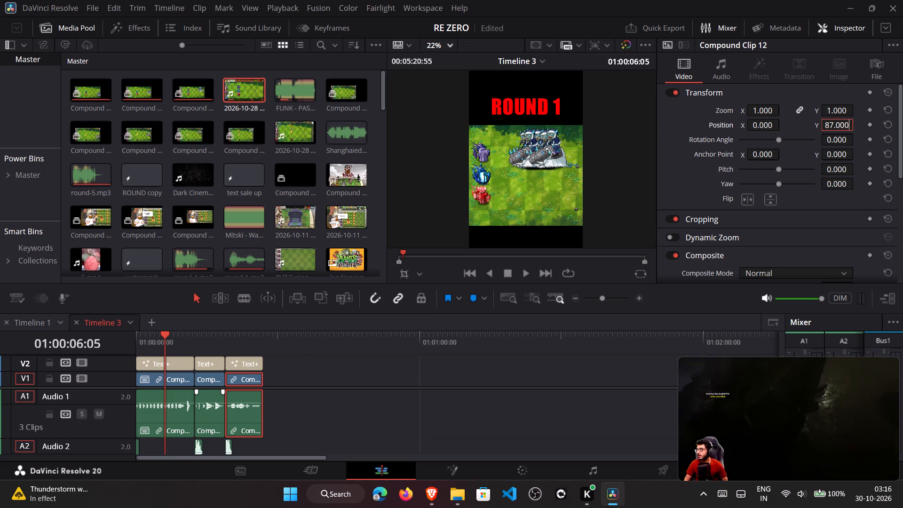
left_click(696, 188)
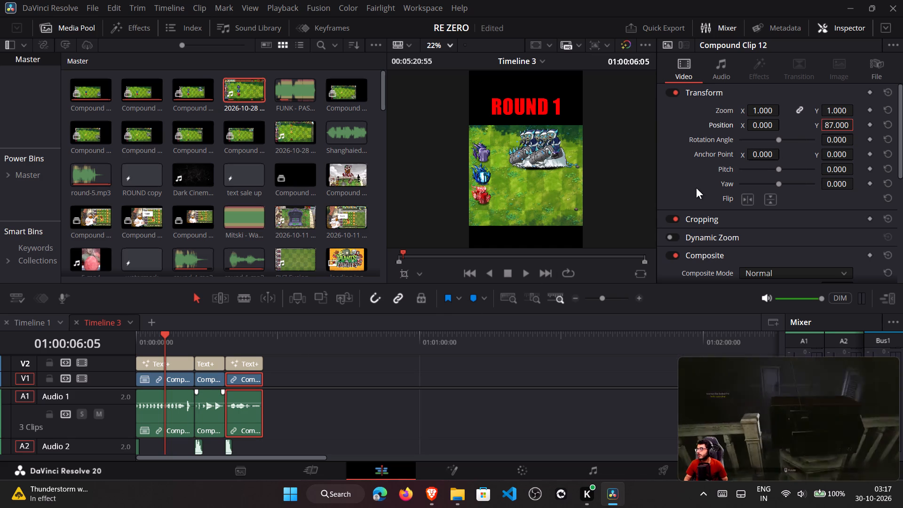
Inspect the end of Timeline 3 closely and place the playhead on the last frame at 01:00:26:59.
left_click(347, 448)
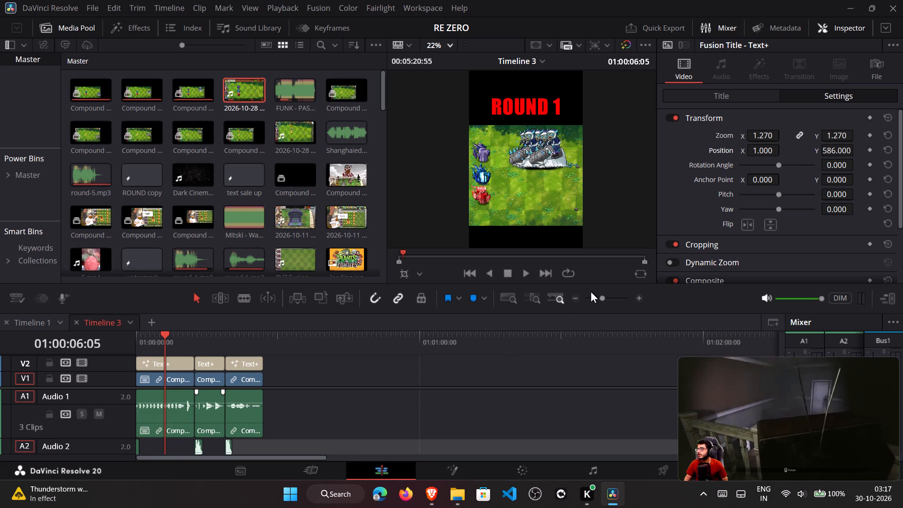
left_click(573, 296)
scroll(217, 406, "down", 2)
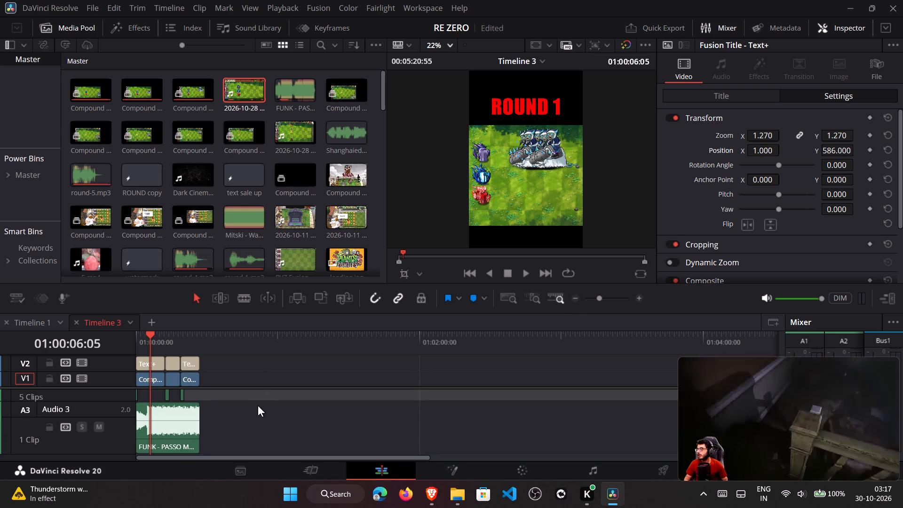
left_click(197, 348)
triple_click(642, 298)
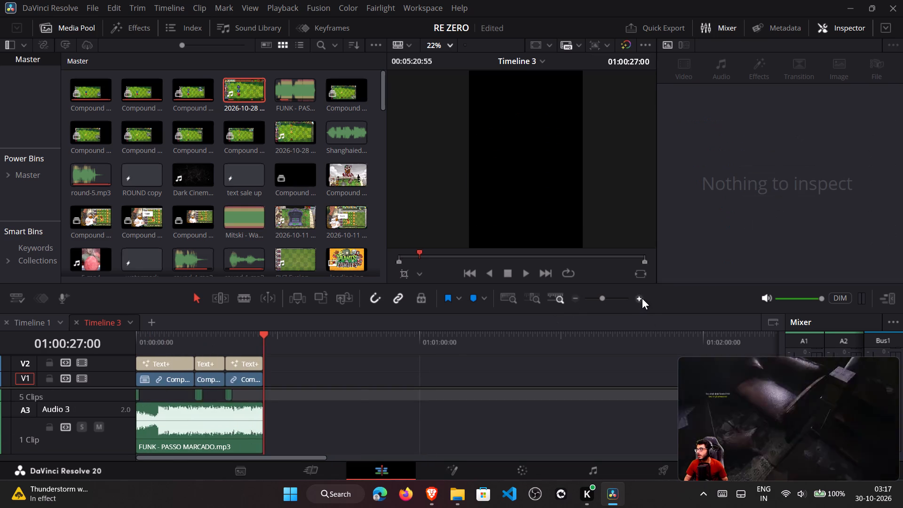
triple_click(642, 298)
triple_click(642, 298)
triple_click(642, 298)
left_click(642, 298)
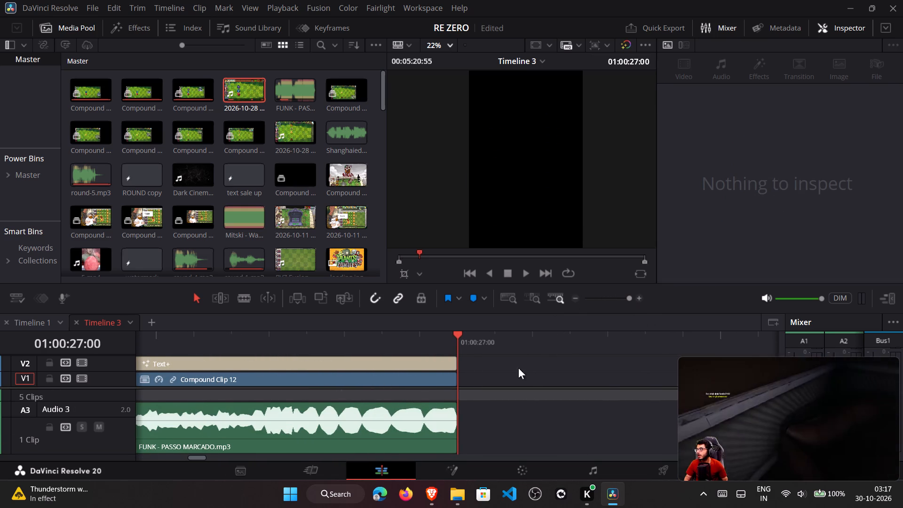
left_click_drag(453, 344, 433, 350)
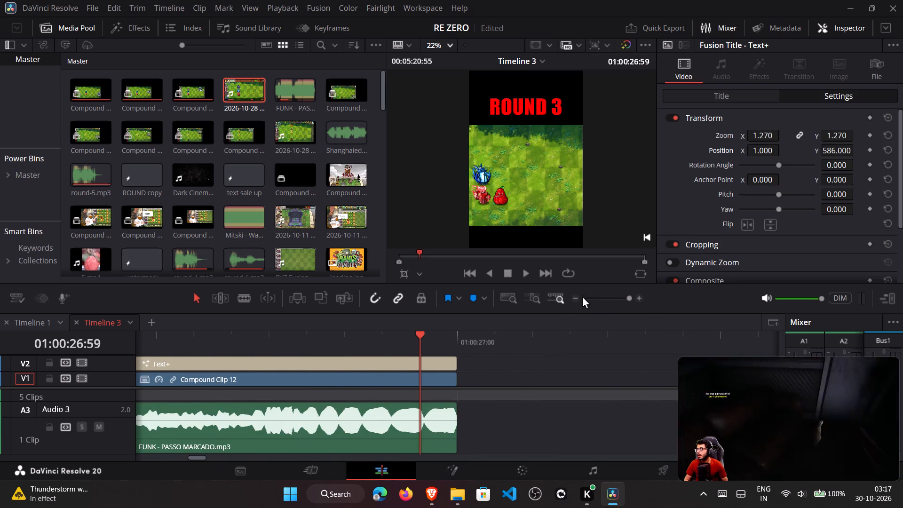
triple_click(578, 297)
triple_click(578, 297)
triple_click(579, 297)
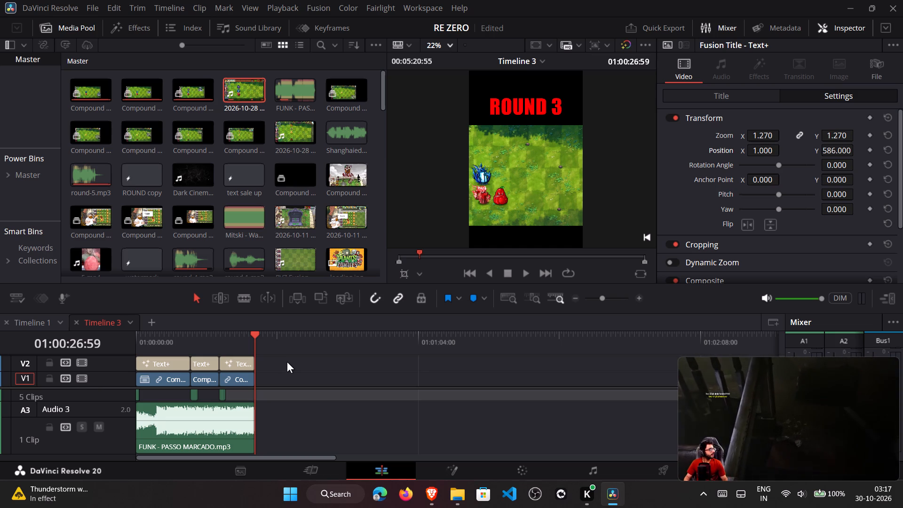
Open the Deliver page for Timeline 3 and set the export file name to 31.
left_click(322, 368)
scroll(332, 393, "up", 2)
scroll(340, 383, "down", 2)
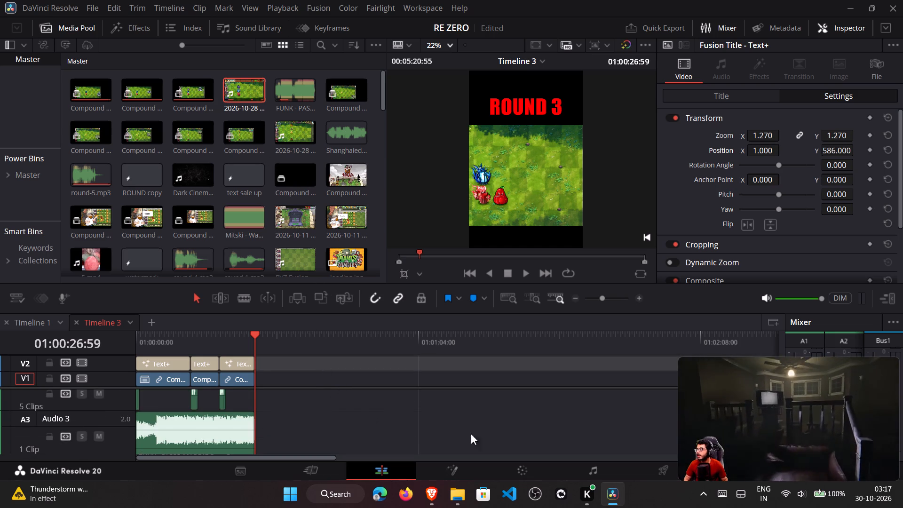
left_click(670, 475)
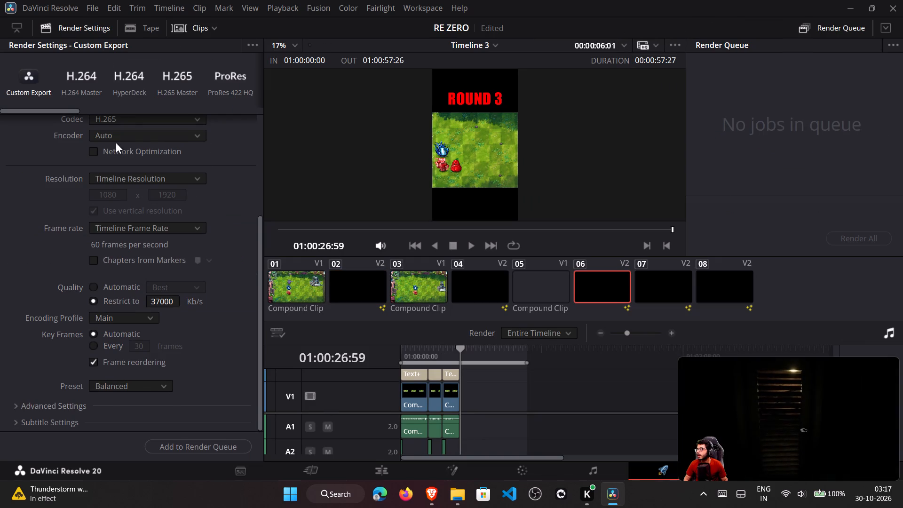
scroll(128, 138, "up", 2)
left_click(122, 138)
left_click(127, 134)
left_click(132, 128)
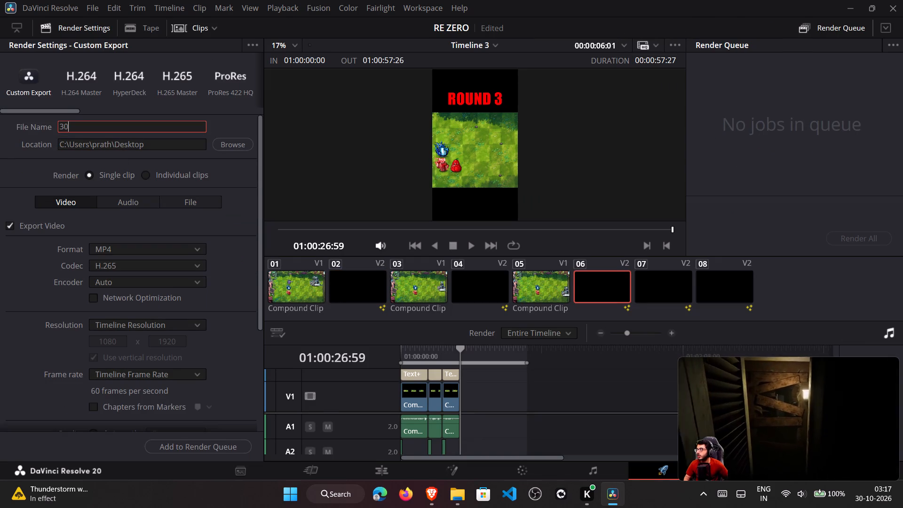
key("BackSpace")
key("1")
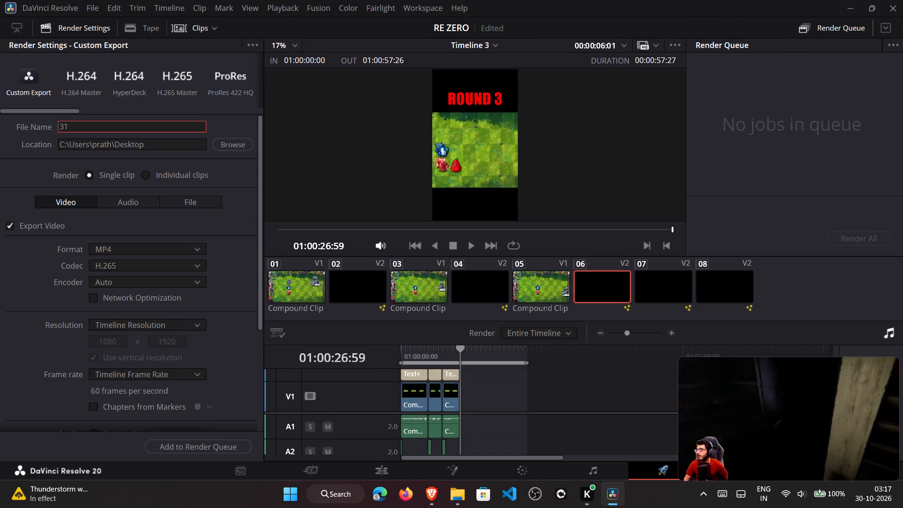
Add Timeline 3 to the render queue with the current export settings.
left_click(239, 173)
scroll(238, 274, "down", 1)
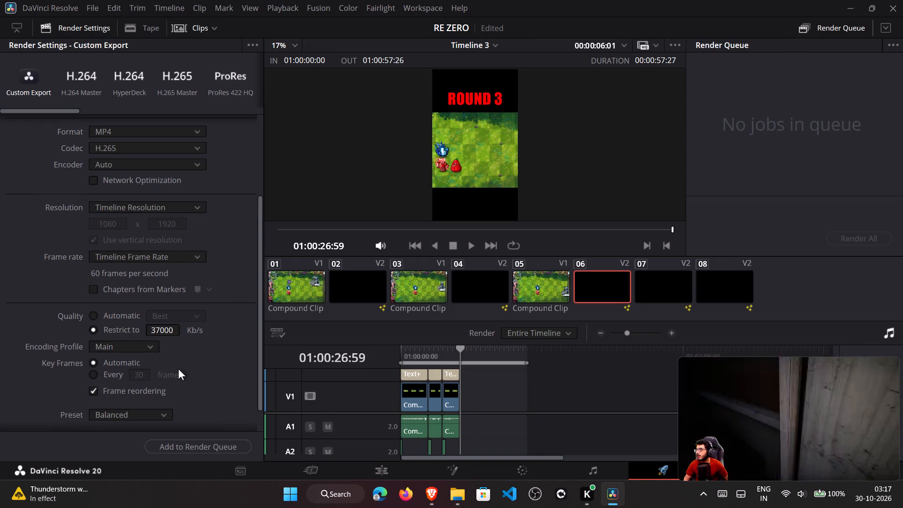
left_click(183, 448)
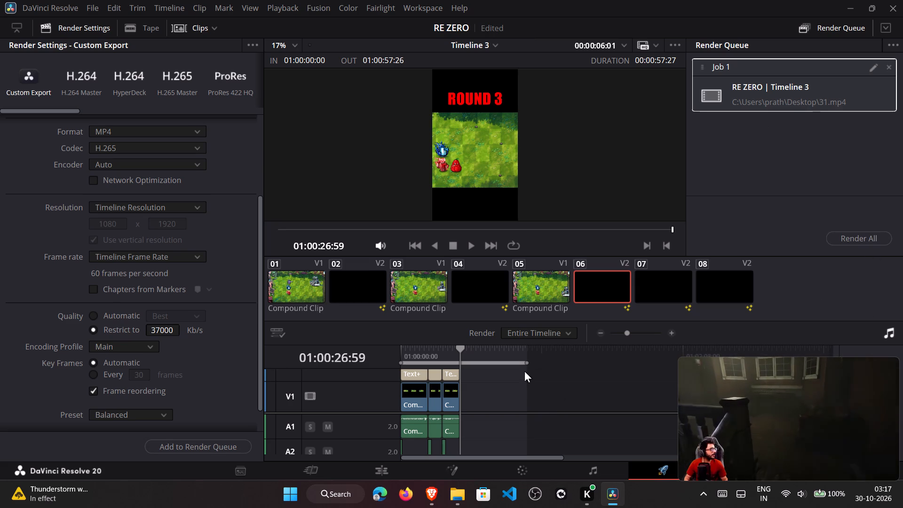
Reset the render range to Entire Timeline, switch it to In/Out Range, and move the floating video clear of the timeline.
scroll(534, 385, "down", 3)
left_click(537, 336)
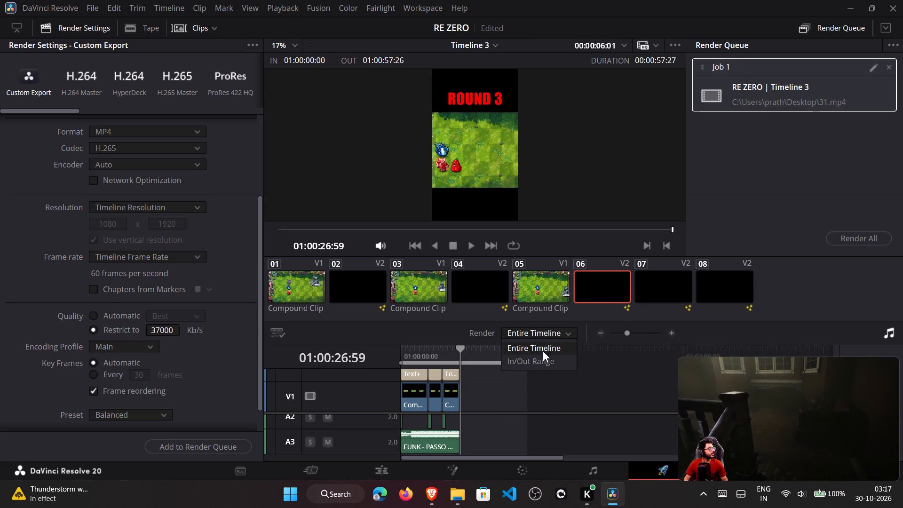
left_click(544, 348)
scroll(540, 397, "down", 1)
left_click(554, 328)
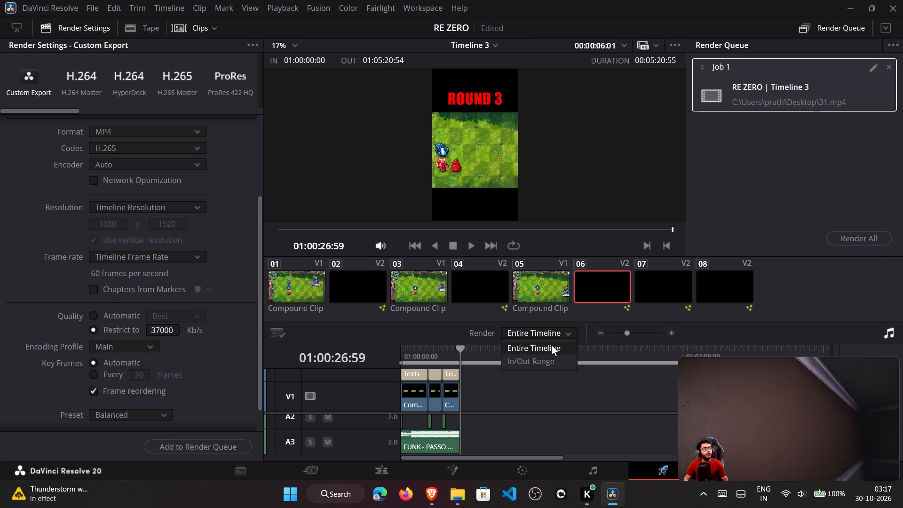
left_click(547, 363)
left_click_drag(754, 375, 769, 454)
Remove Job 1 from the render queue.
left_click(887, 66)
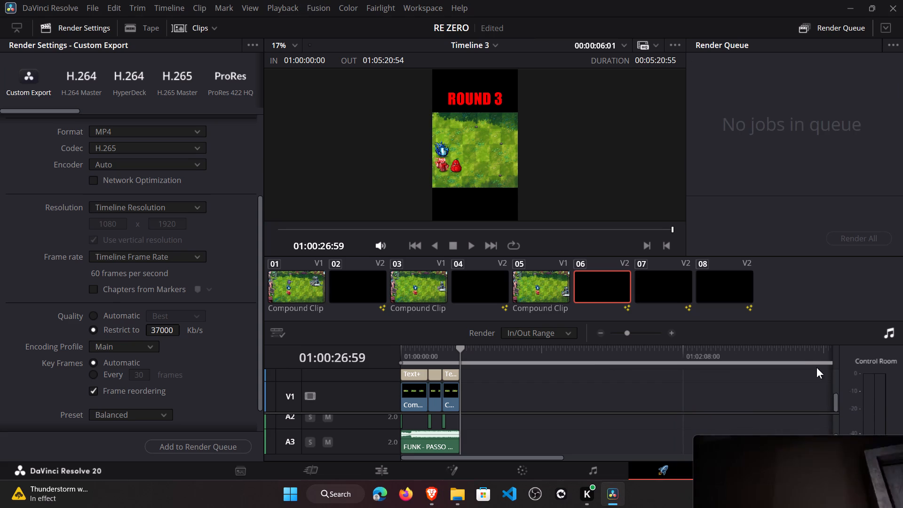
Shorten the render range by bringing its out point back near the end of the third compound clip, at about 01:00:27:11.
left_click_drag(550, 459, 605, 459)
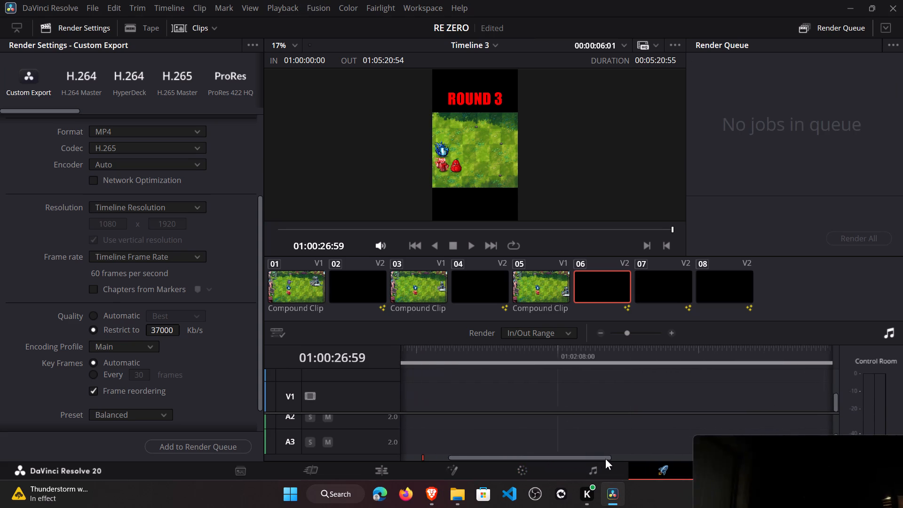
left_click_drag(605, 459, 673, 455)
left_click_drag(783, 362, 771, 362)
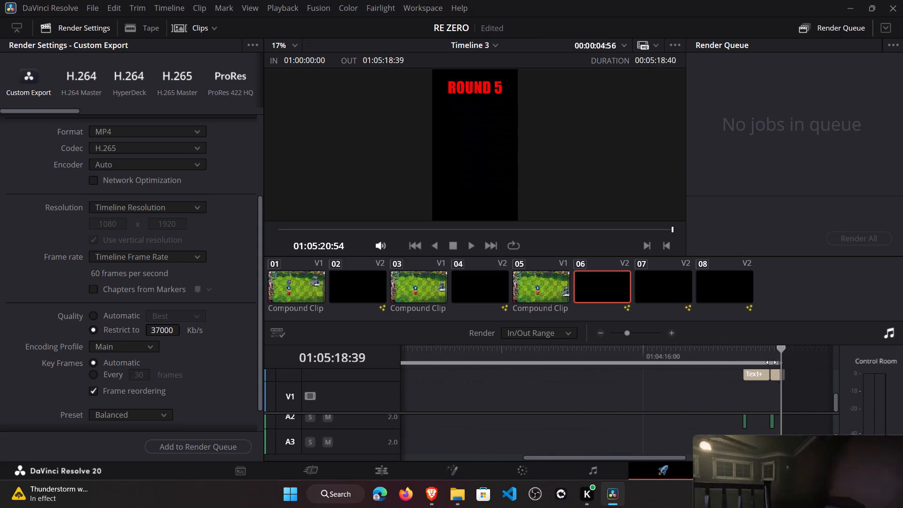
left_click_drag(771, 362, 460, 368)
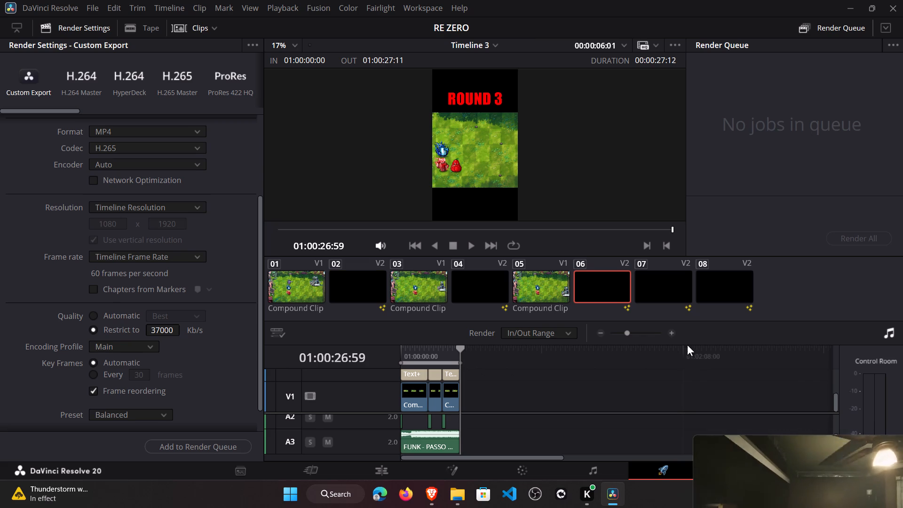
triple_click(673, 334)
triple_click(673, 334)
triple_click(674, 334)
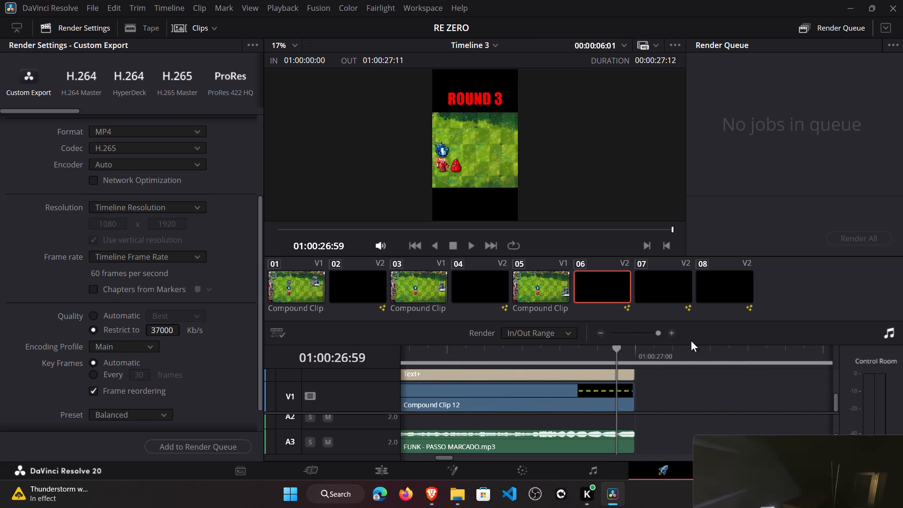
Shorten the render range of Timeline 3 so its out point is 01:00:26:59, at the end of the last clips.
left_click(604, 336)
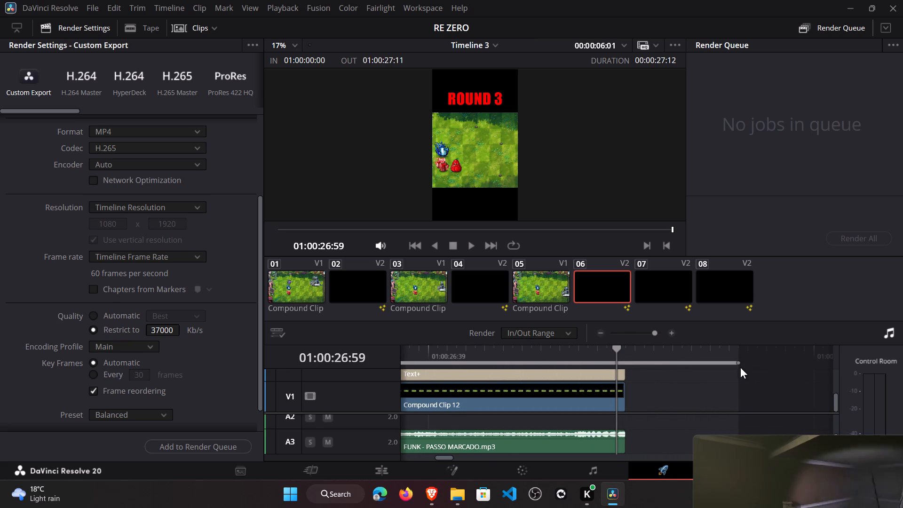
left_click_drag(740, 367, 631, 370)
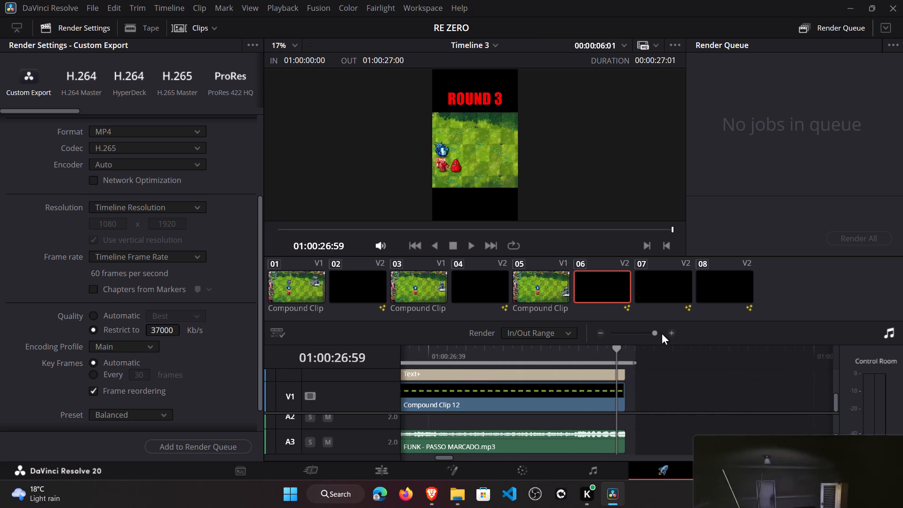
triple_click(669, 332)
double_click(669, 332)
left_click_drag(690, 360, 679, 364)
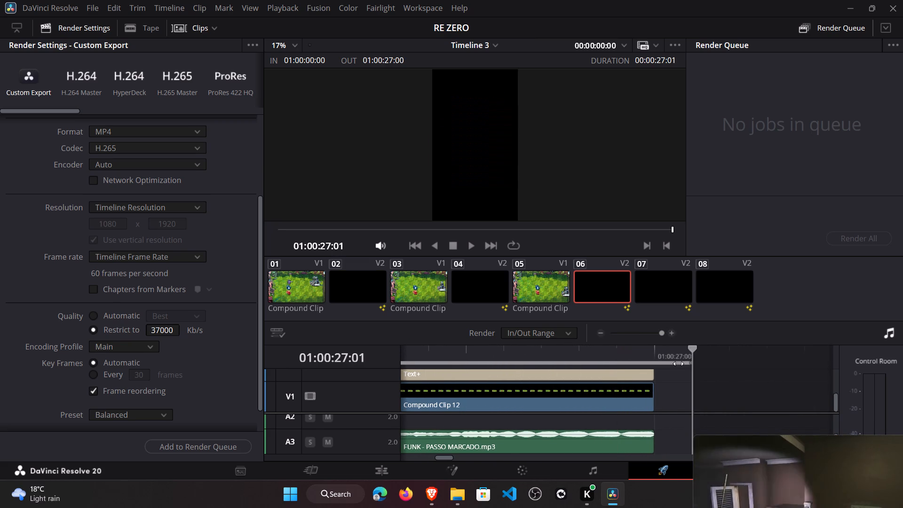
left_click_drag(679, 364, 658, 364)
triple_click(605, 329)
triple_click(604, 331)
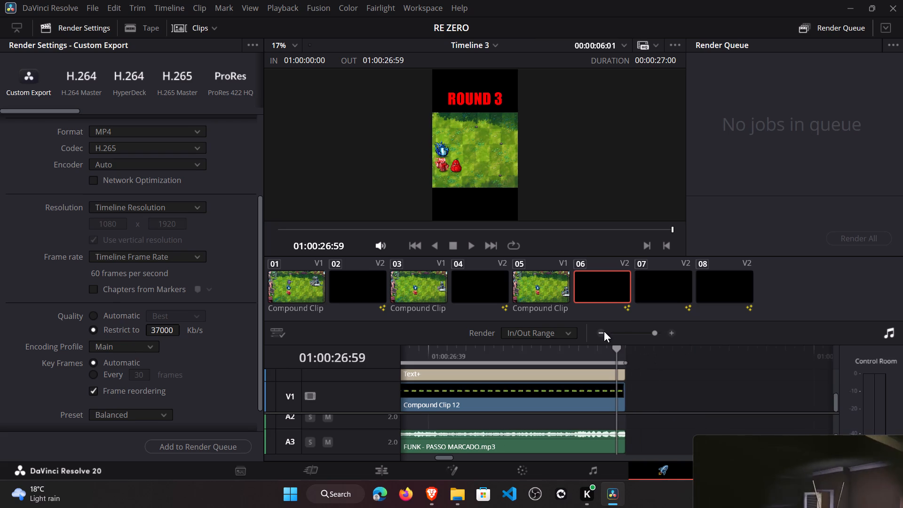
triple_click(604, 331)
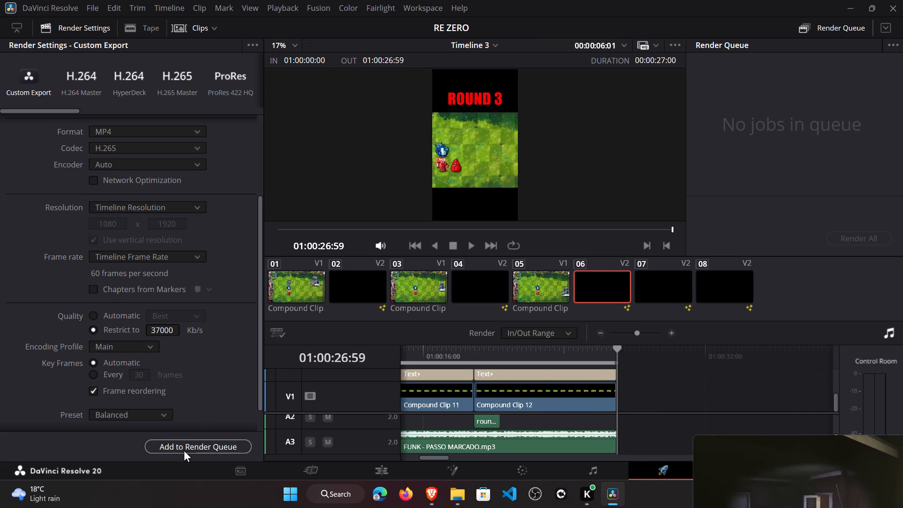
Add Timeline 3 to the render queue with the current export settings and start rendering it.
left_click(184, 451)
left_click(849, 248)
left_click(850, 242)
Move the floating video window up until it sits fully above the taskbar.
left_click_drag(802, 462, 795, 430)
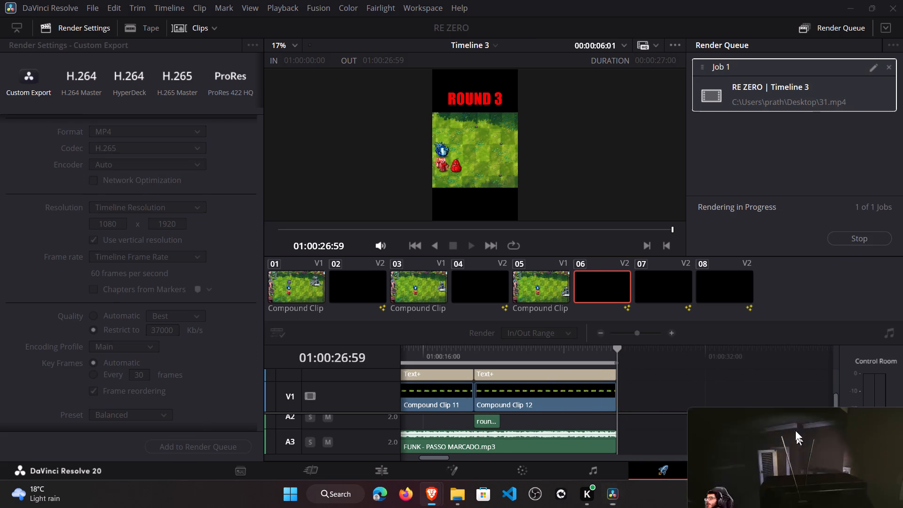
left_click_drag(795, 430, 791, 378)
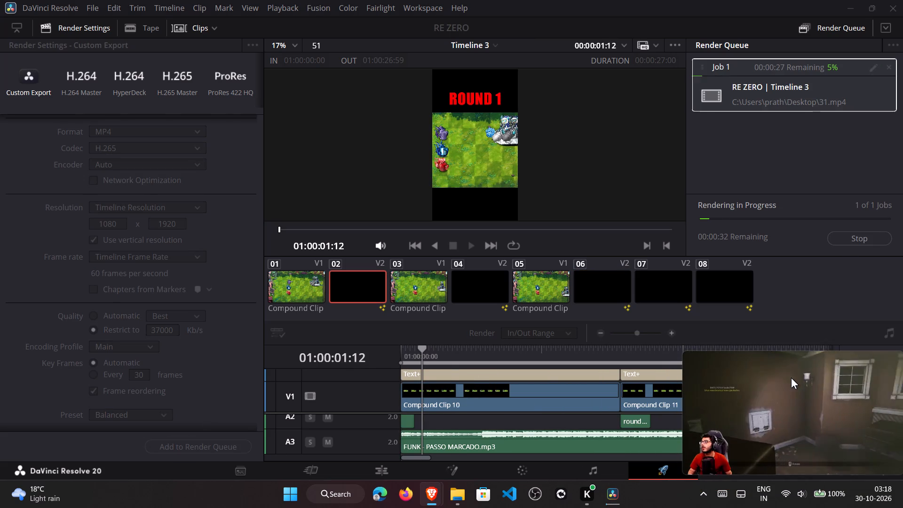
left_click_drag(791, 378, 788, 383)
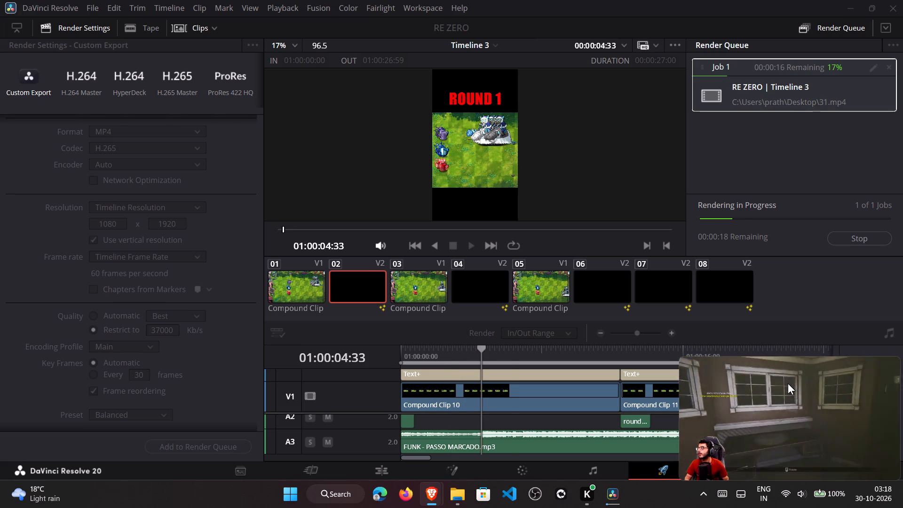
Remove the completed Timeline 3 job from the render queue.
left_click(694, 507)
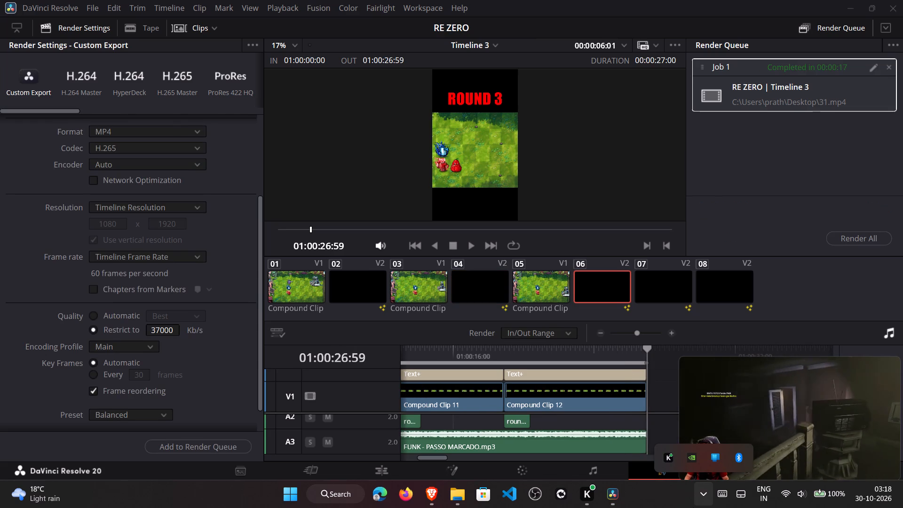
left_click(893, 72)
double_click(896, 67)
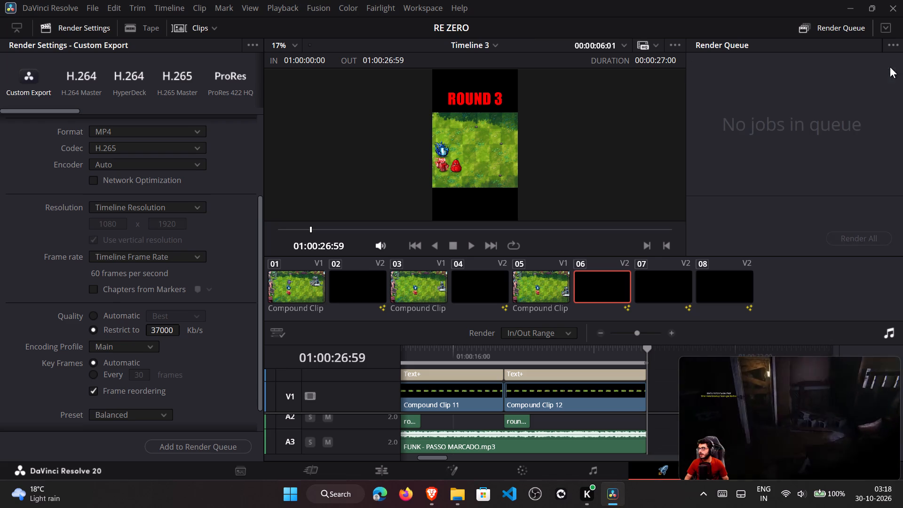
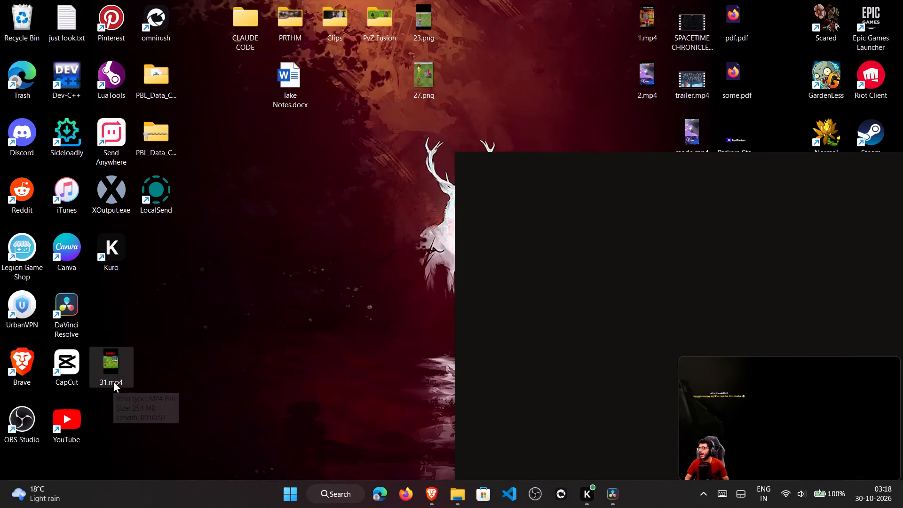
Move 31.mp4 from its place on the desktop into the PvZ Fusion folder.
left_click_drag(113, 381, 382, 21)
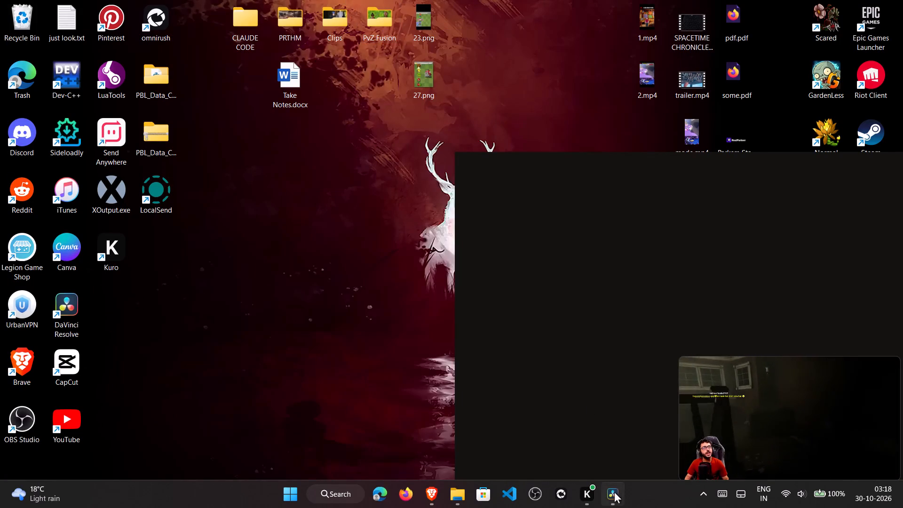
Switch to DaVinci Resolve and delete the three gameplay compound clips with their linked audio from V1 and A1 of Timeline 3.
left_click(614, 492)
left_click(401, 471)
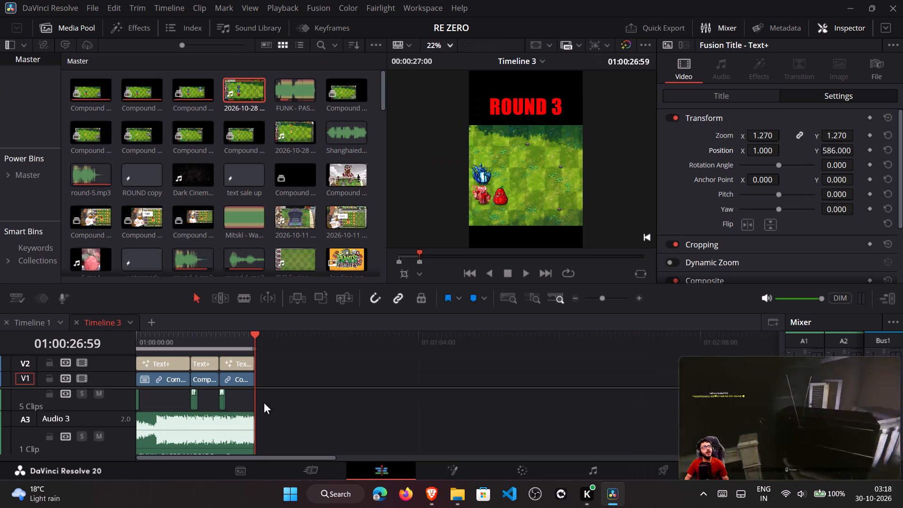
scroll(279, 384, "up", 1)
scroll(285, 376, "down", 2)
left_click_drag(301, 367, 254, 372)
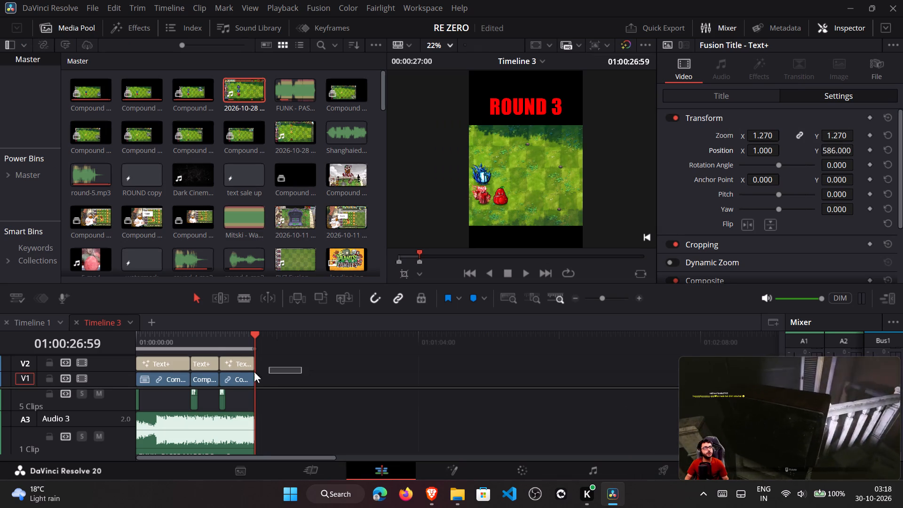
left_click_drag(254, 372, 272, 379)
scroll(293, 388, "up", 4)
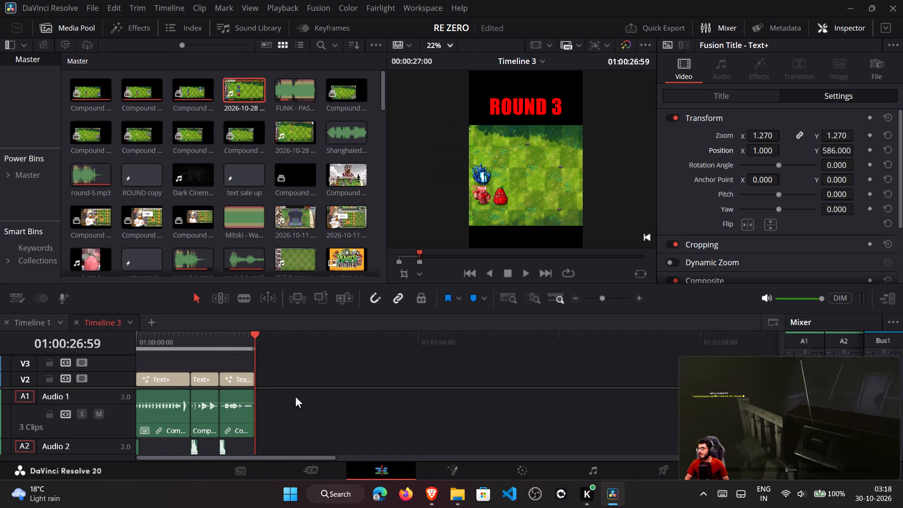
scroll(295, 365, "down", 2)
left_click_drag(300, 419, 143, 398)
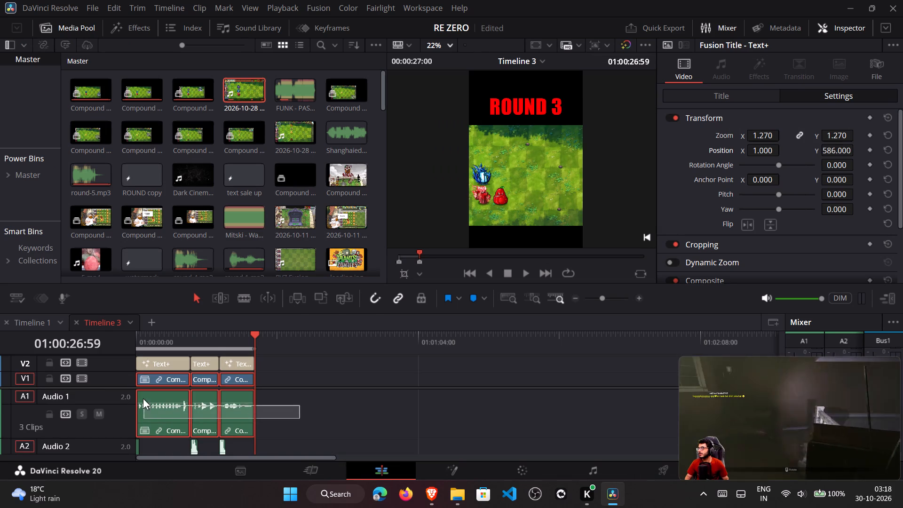
left_click_drag(143, 398, 150, 386)
right_click(157, 395)
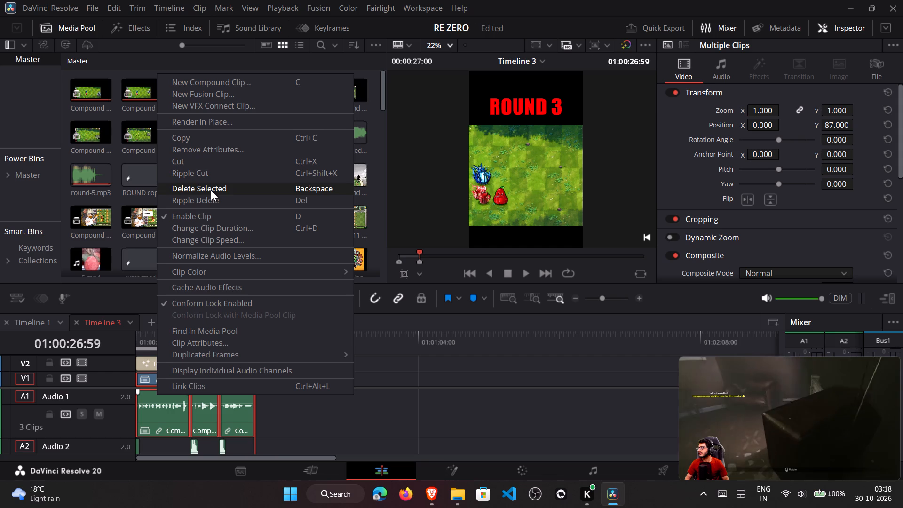
left_click(211, 190)
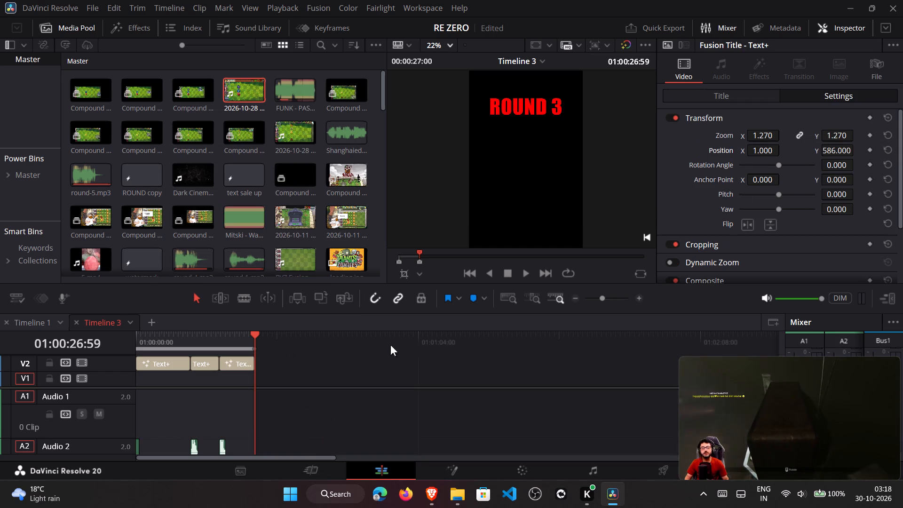
Set the render range of Timeline 3 to Entire Timeline.
left_click(574, 297)
left_click(652, 479)
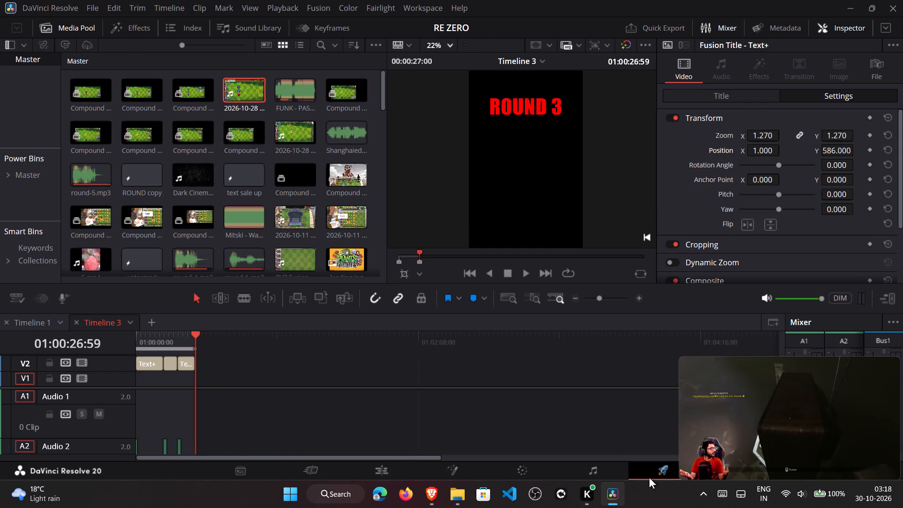
left_click(548, 336)
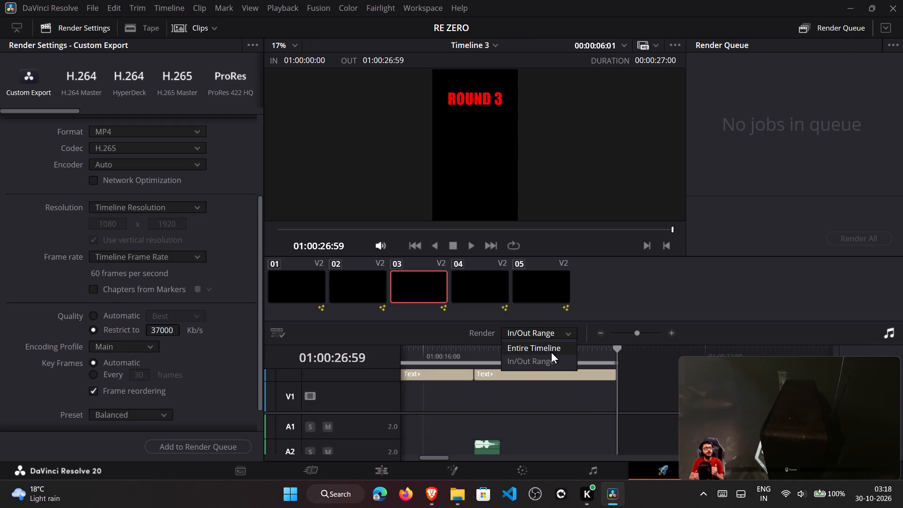
left_click(552, 352)
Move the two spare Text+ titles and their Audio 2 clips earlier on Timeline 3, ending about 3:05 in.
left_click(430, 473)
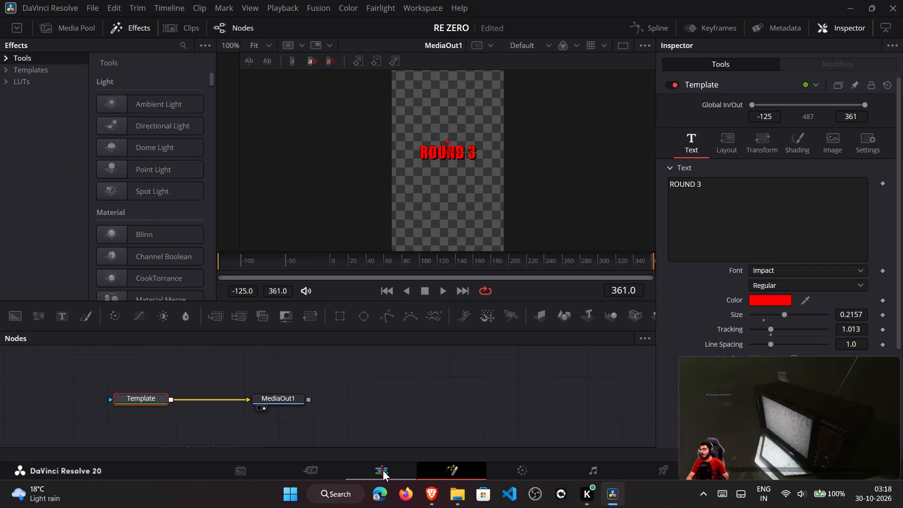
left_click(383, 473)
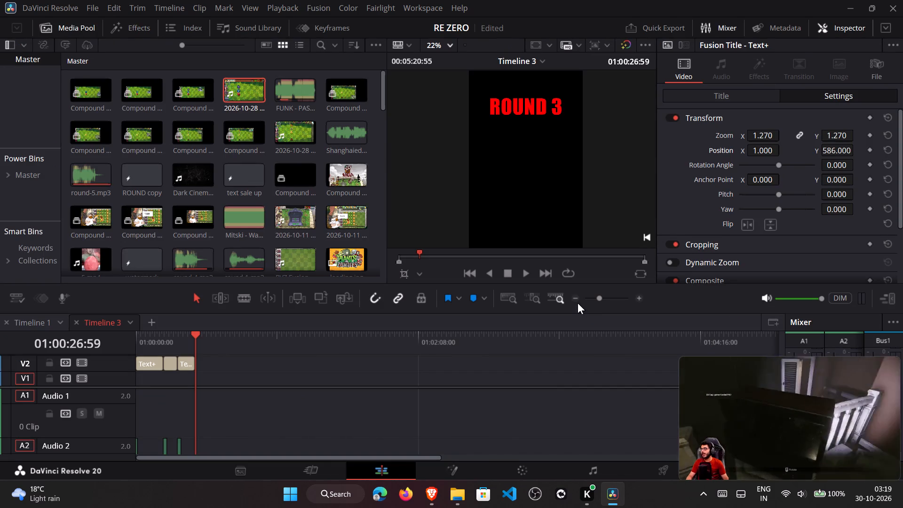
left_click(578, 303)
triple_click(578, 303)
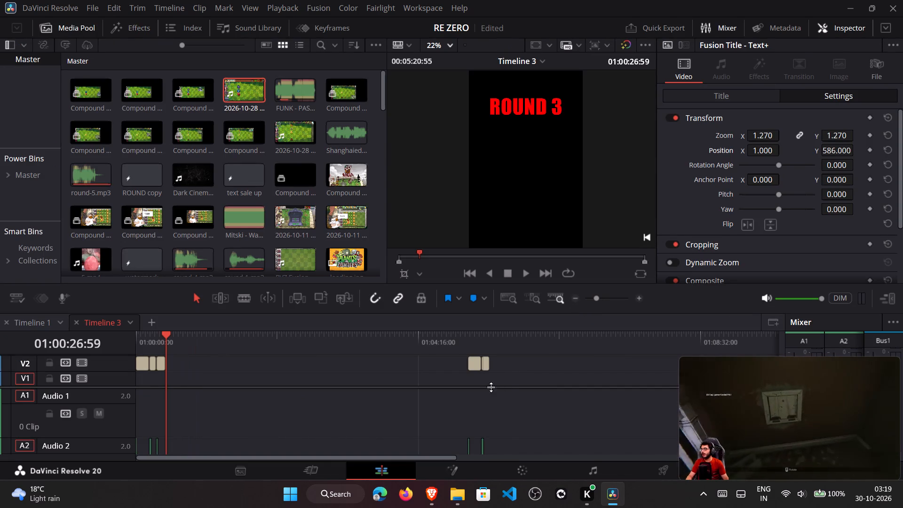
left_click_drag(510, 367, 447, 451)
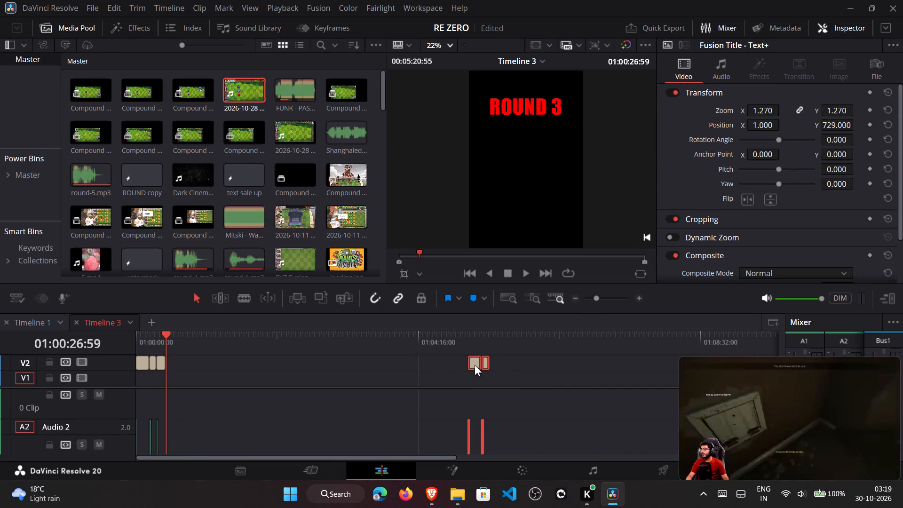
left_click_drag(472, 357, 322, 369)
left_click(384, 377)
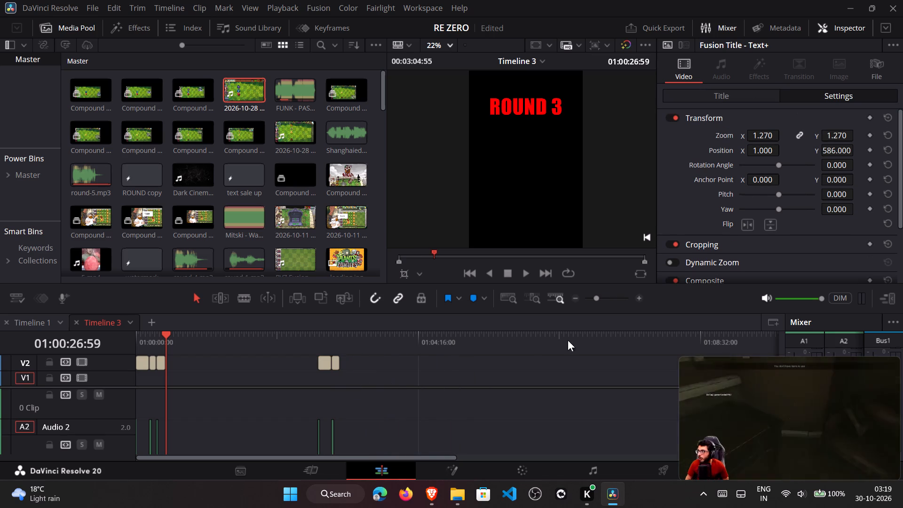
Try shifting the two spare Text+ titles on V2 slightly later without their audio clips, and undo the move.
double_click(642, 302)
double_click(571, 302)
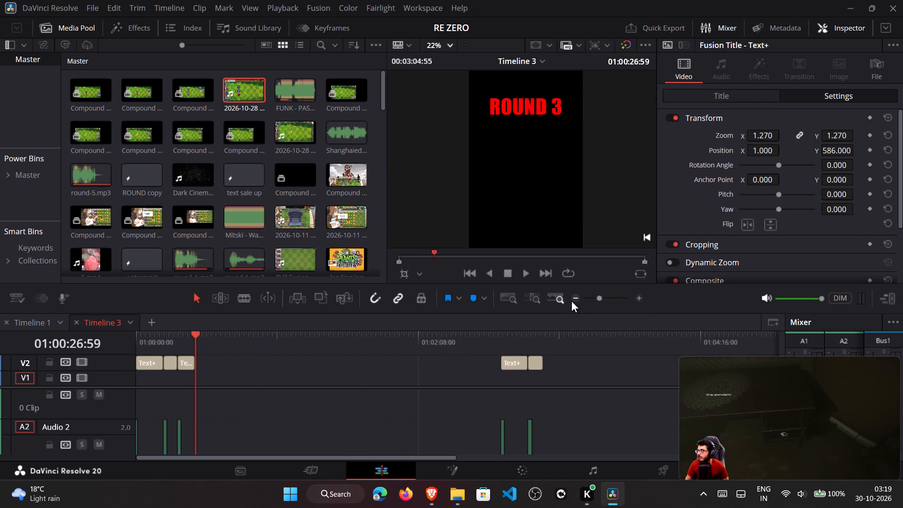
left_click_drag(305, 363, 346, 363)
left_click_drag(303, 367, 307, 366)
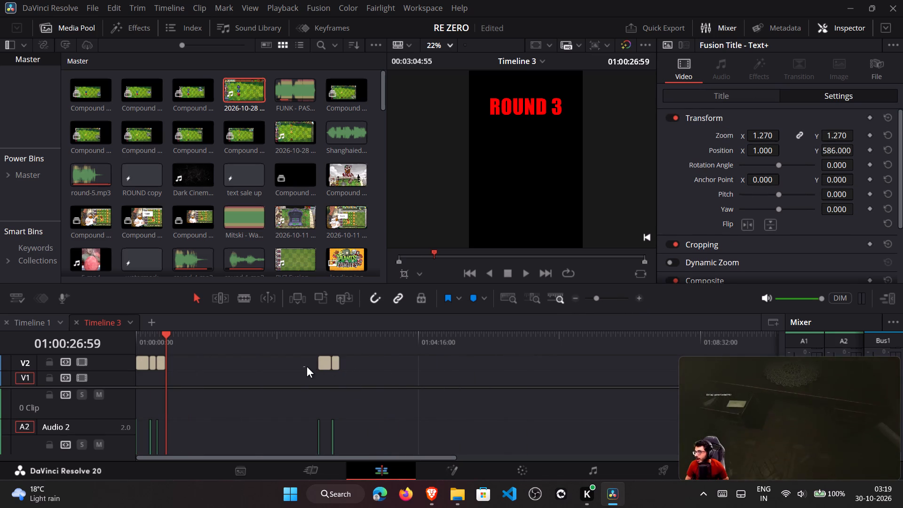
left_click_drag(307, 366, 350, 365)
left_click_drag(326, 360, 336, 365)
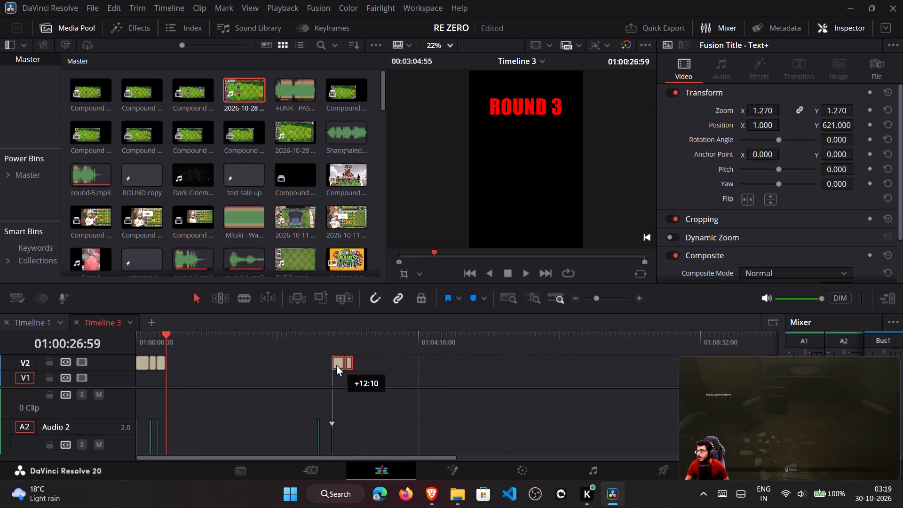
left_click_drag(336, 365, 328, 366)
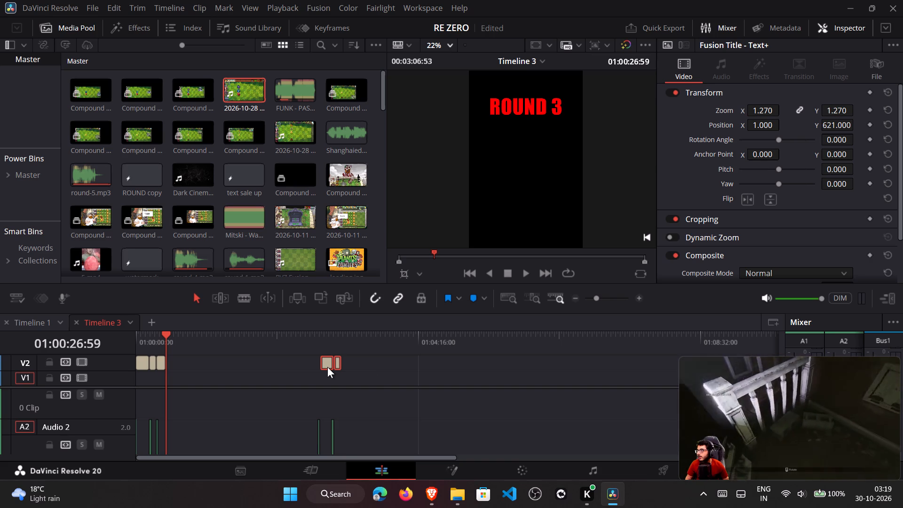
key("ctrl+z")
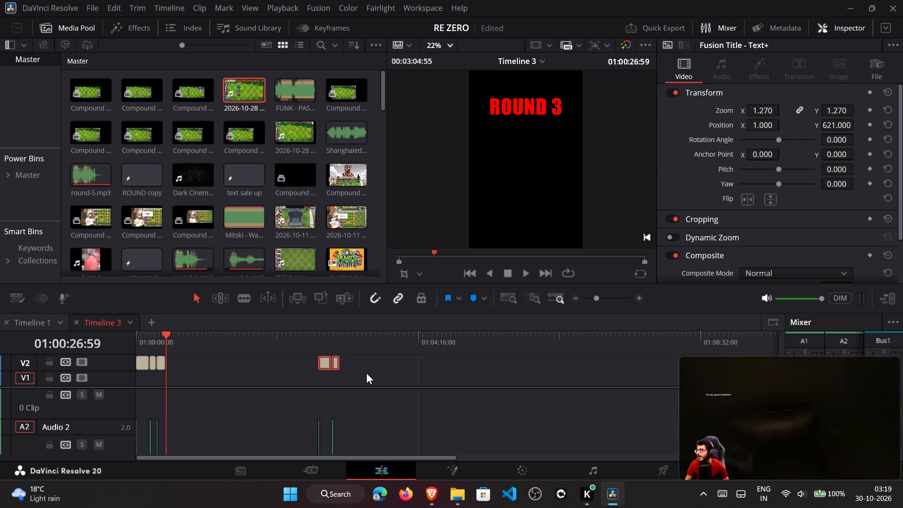
Move the two spare Text+ titles together with their Audio 2 clips later on Timeline 3, ending about 4:54 in.
left_click_drag(371, 363, 317, 438)
left_click_drag(324, 365, 444, 364)
left_click(387, 371)
left_click(574, 298)
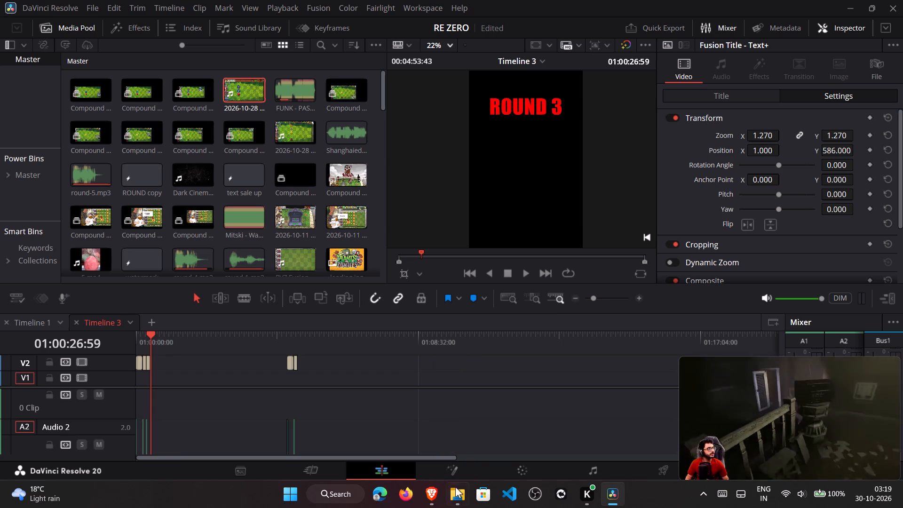
Delete the two 2026-10-28 gameplay recordings from the editing folder in File Explorer and minimize its window.
left_click(455, 495)
left_click(382, 430)
left_click_drag(414, 425, 466, 355)
left_click(225, 145)
left_click(369, 443)
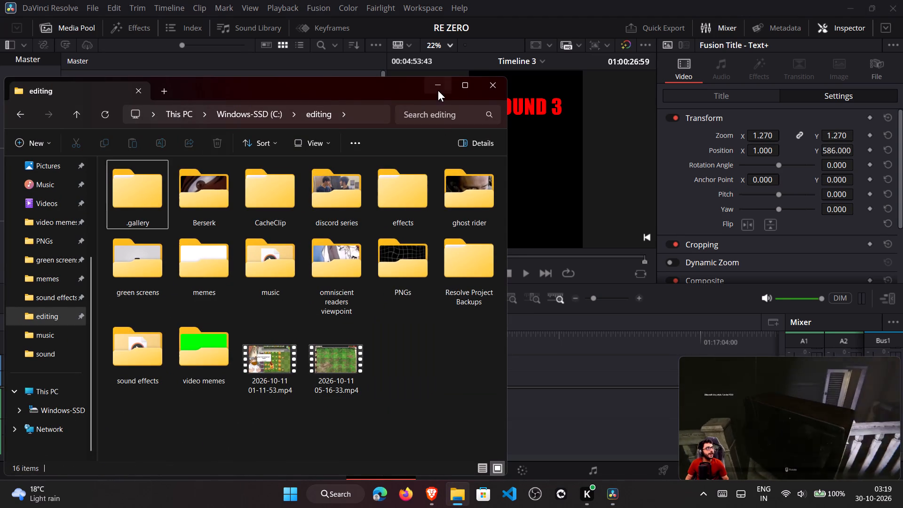
left_click(438, 90)
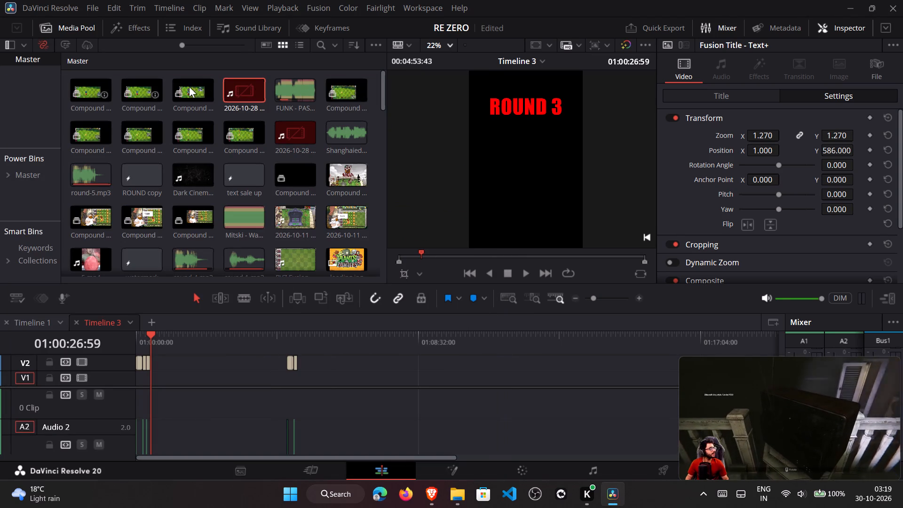
Remove the first twelve media pool clips, from the gameplay compound clips through the Shanghaied audio, and clear the selection.
left_click_drag(65, 92, 370, 135)
right_click(357, 135)
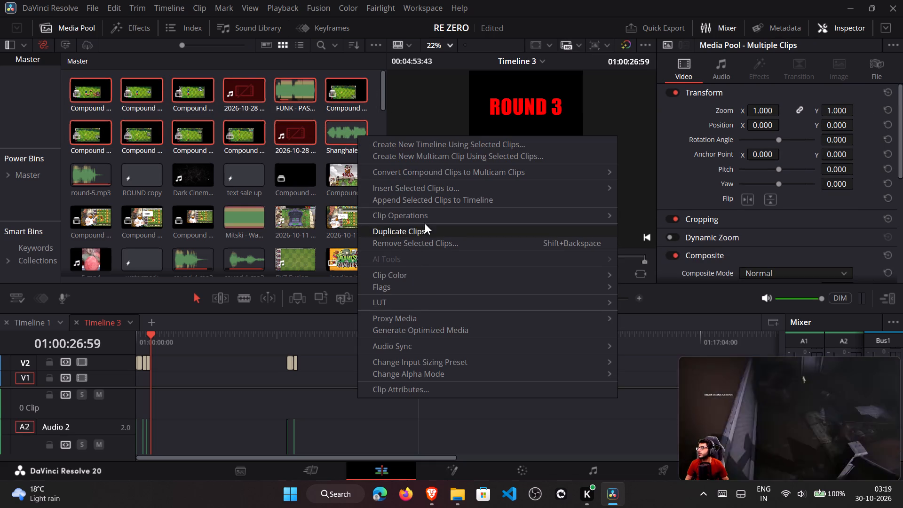
left_click(427, 243)
left_click(552, 294)
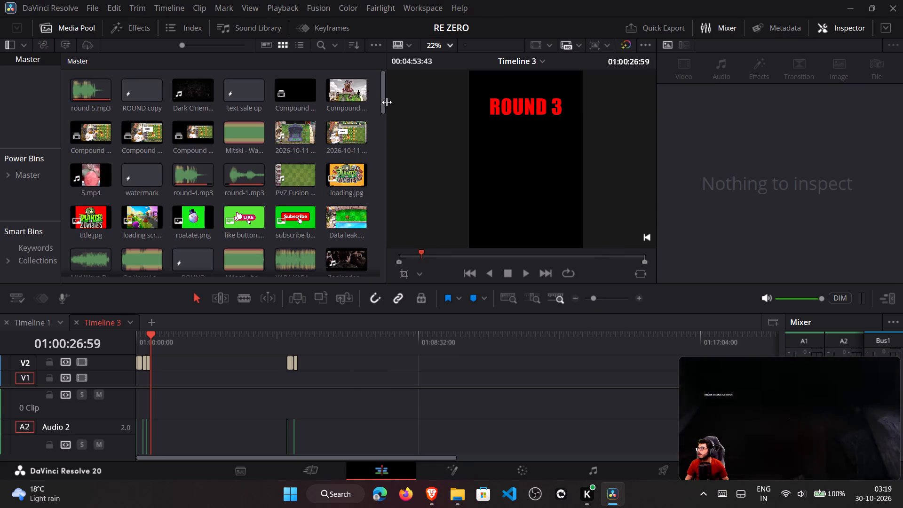
left_click(367, 130)
left_click(376, 127)
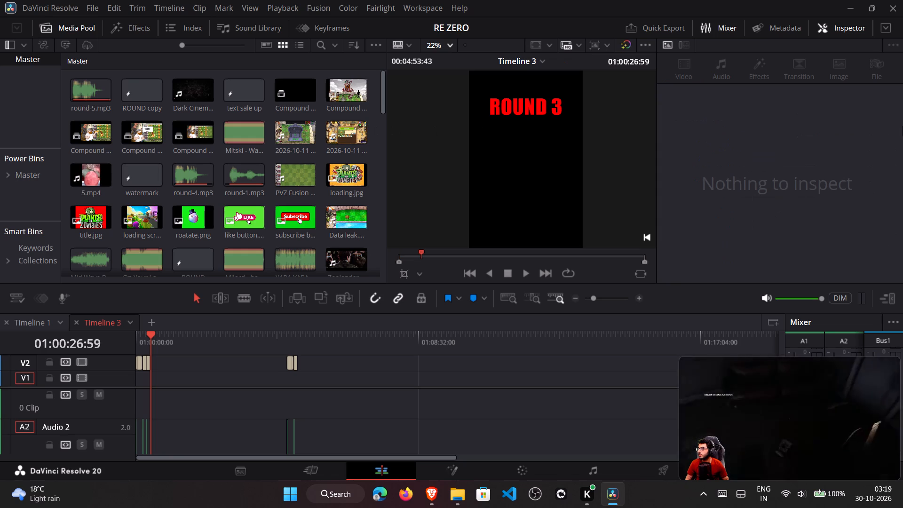
left_click(496, 357)
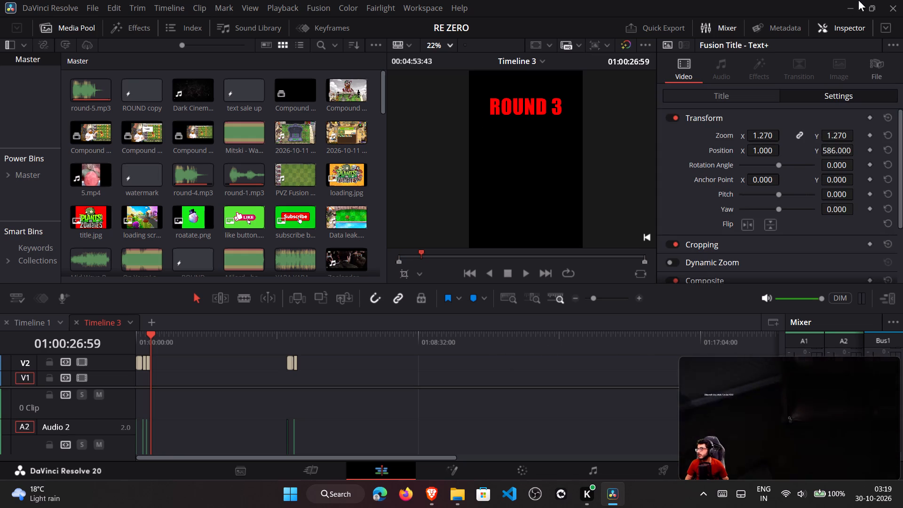